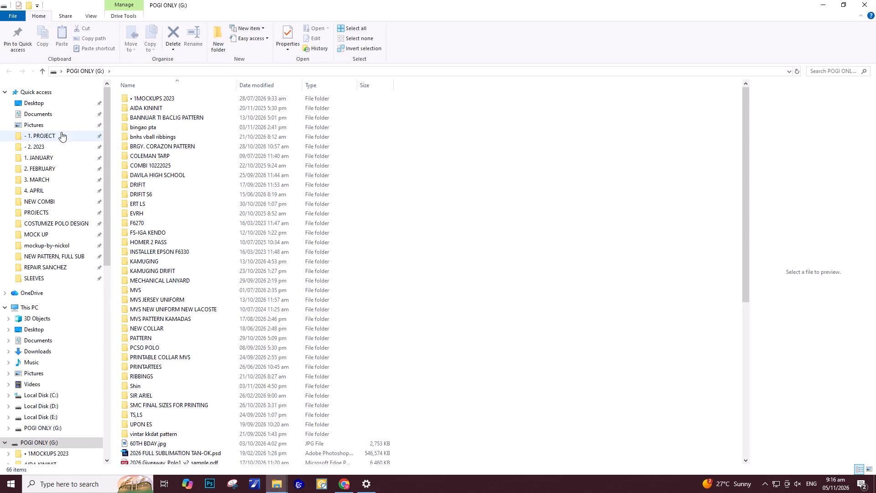
# Open the Desktop folder and look through its folders and files.
pyautogui.click(53, 105)
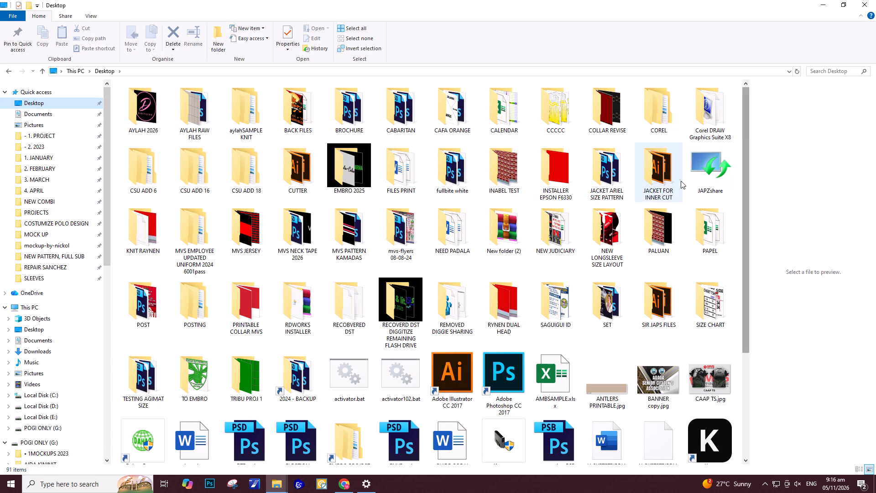
pyautogui.scroll(-2, 679, 180)
pyautogui.moveTo(748, 205); pyautogui.dragTo(747, 206)
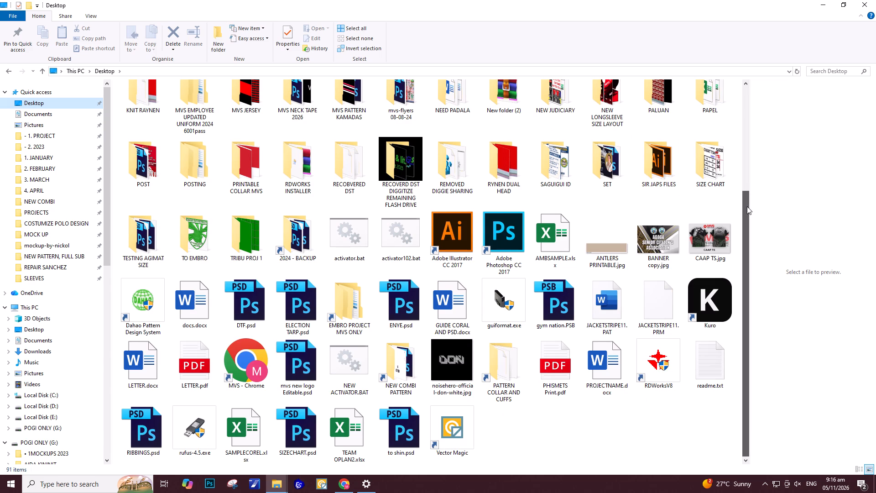
pyautogui.moveTo(747, 206); pyautogui.dragTo(736, 91)
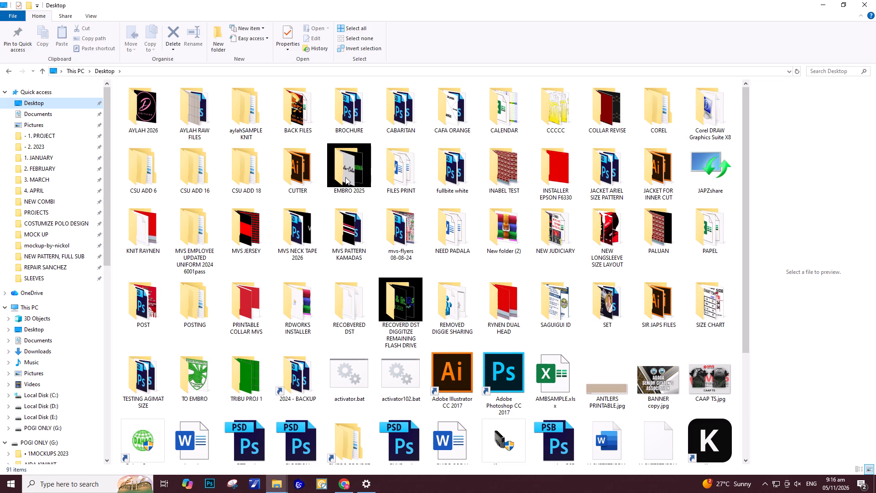
# Open the EMBRO 2025 folder on the Desktop to view its embroidery files and subfolders.
pyautogui.doubleClick(353, 165)
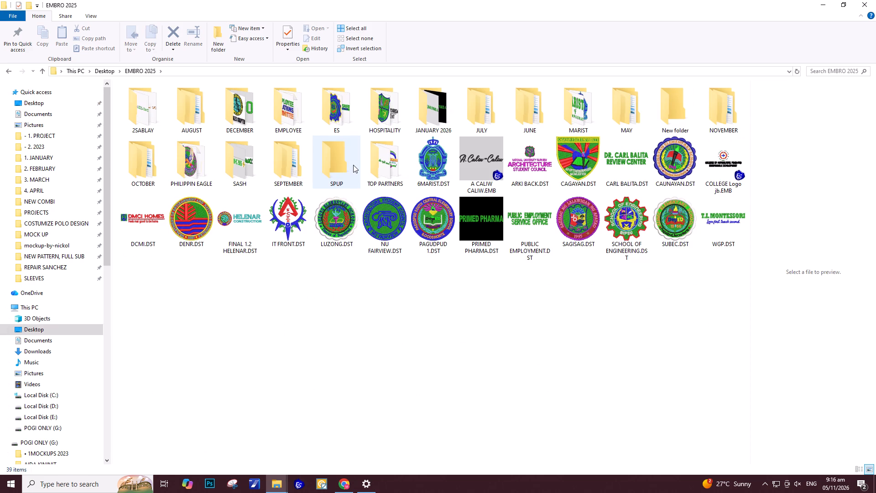
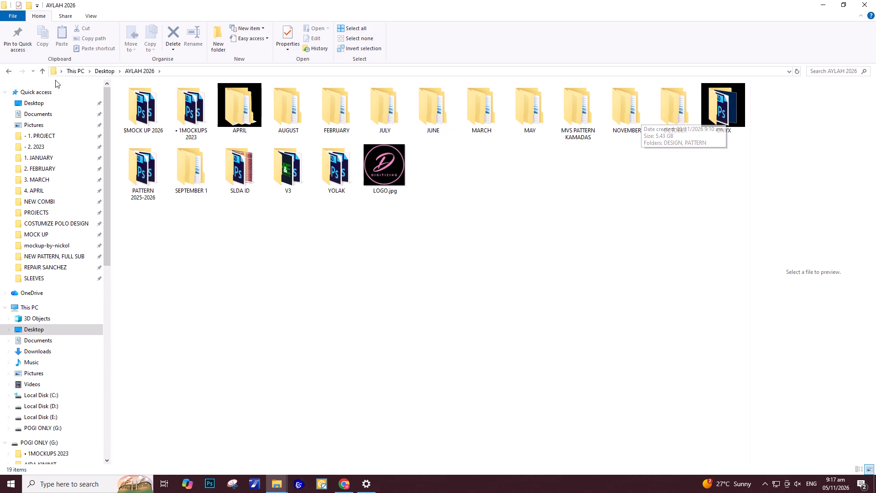
# Go back to the Desktop folder and open the TO EMBRO folder to check its contents.
pyautogui.click(5, 69)
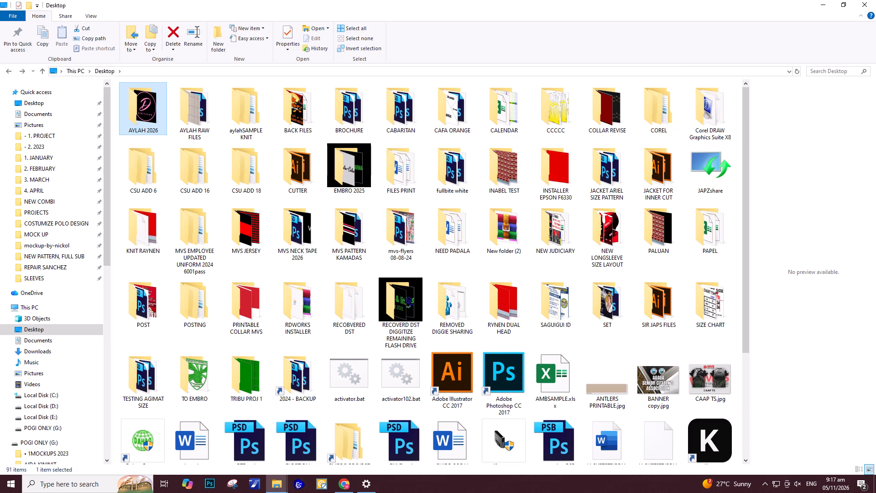
pyautogui.middleClick(574, 158)
pyautogui.moveTo(744, 142); pyautogui.dragTo(772, 253)
pyautogui.doubleClick(193, 229)
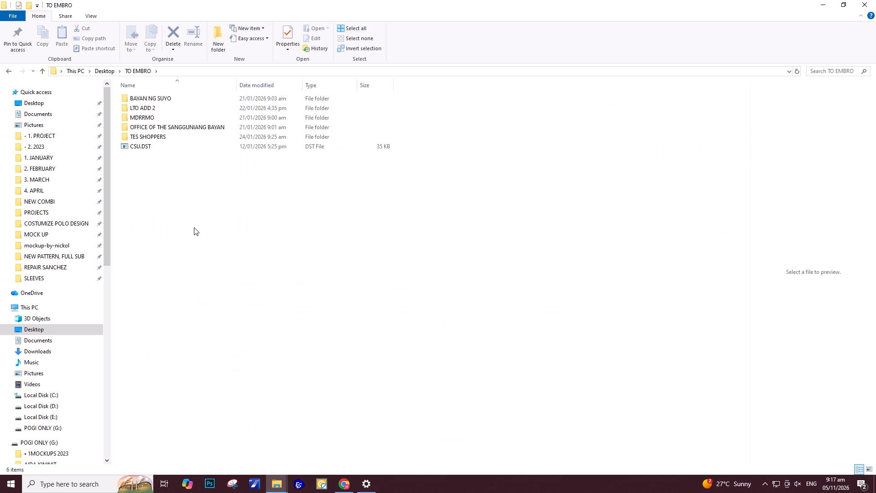
# Return to the Desktop folder and look through its remaining folders and files.
pyautogui.click(6, 67)
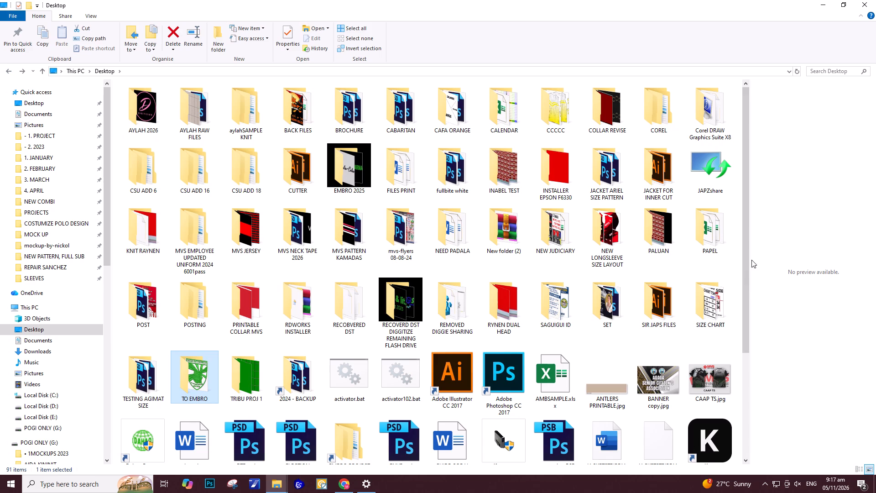
pyautogui.moveTo(747, 252); pyautogui.dragTo(736, 362)
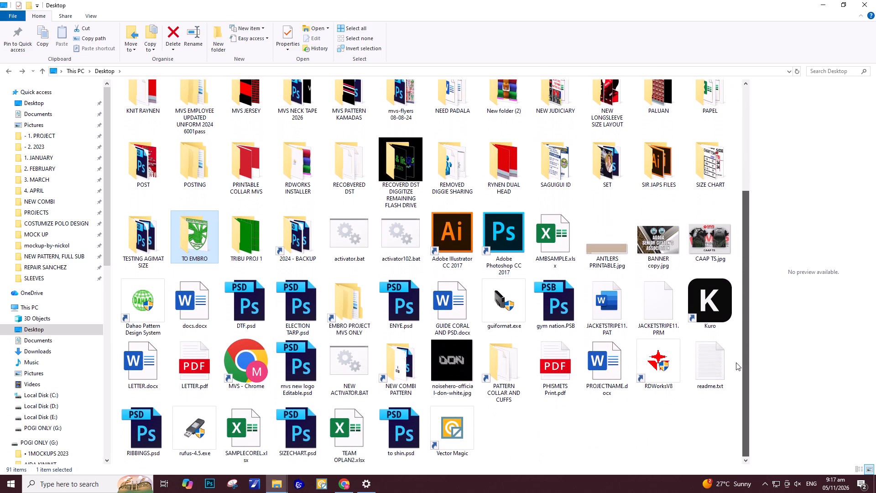
pyautogui.moveTo(736, 362); pyautogui.dragTo(737, 364)
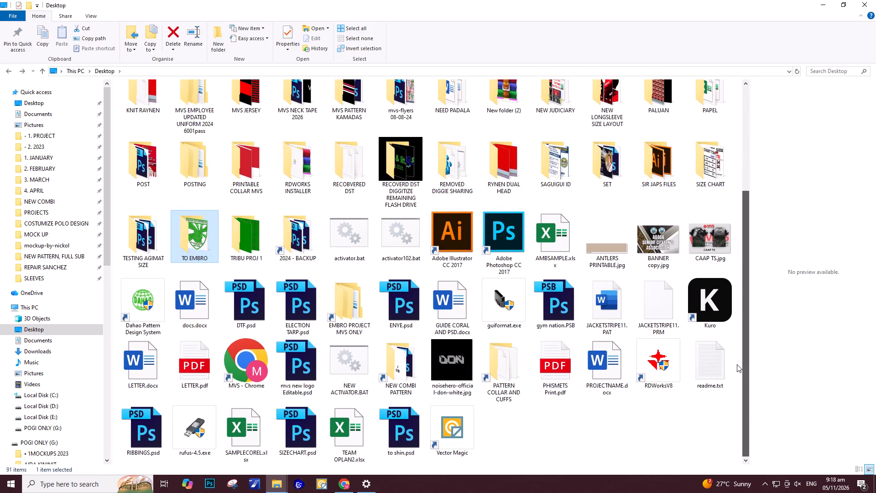
pyautogui.moveTo(737, 364); pyautogui.dragTo(743, 299)
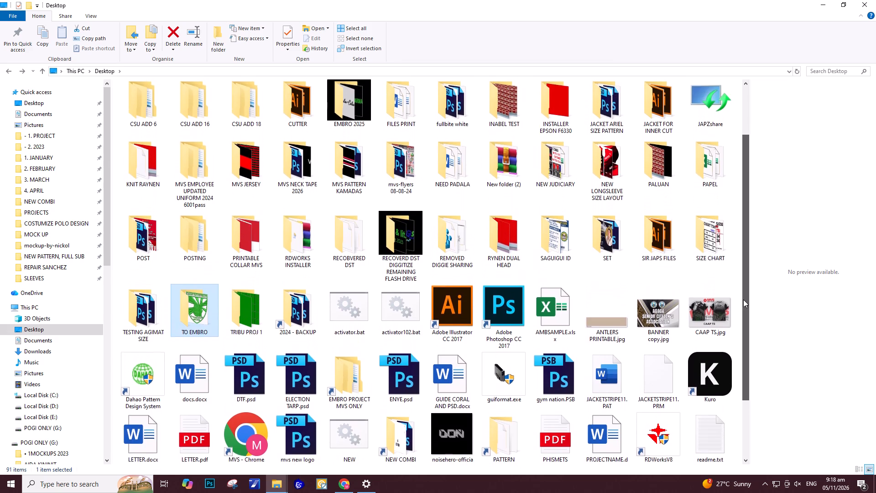
pyautogui.moveTo(743, 299); pyautogui.dragTo(744, 265)
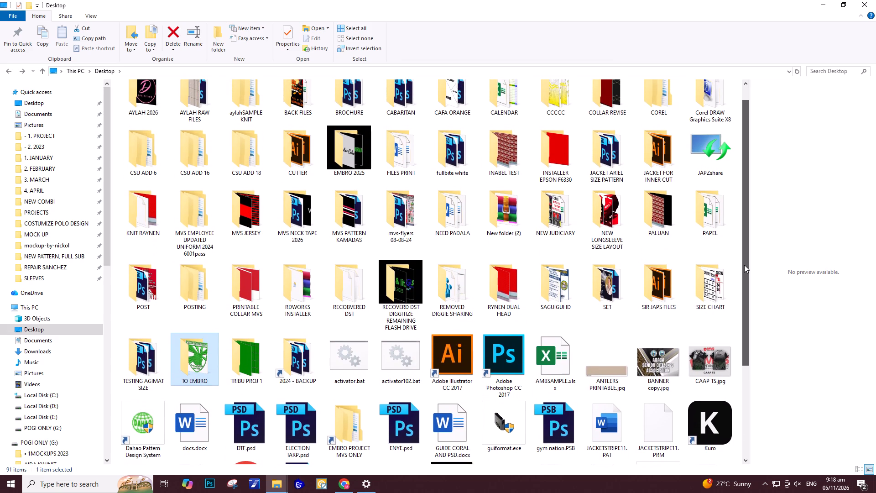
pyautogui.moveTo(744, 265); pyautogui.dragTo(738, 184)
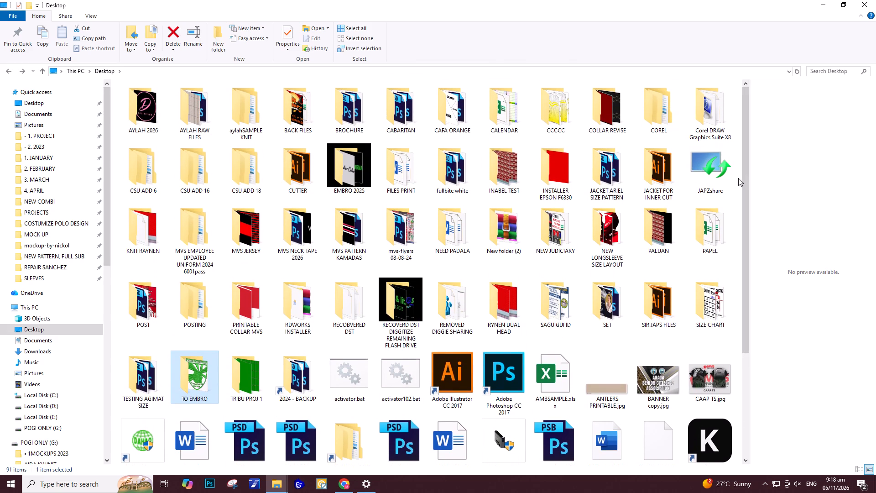
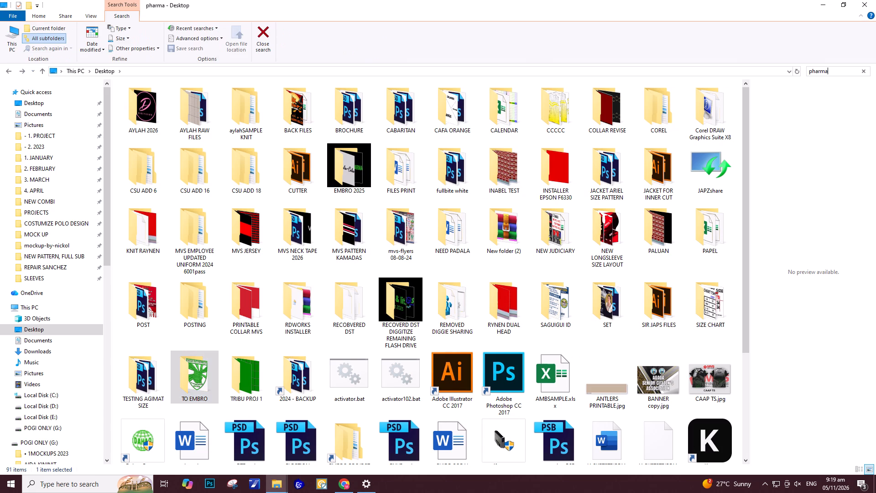
# Search the Desktop folder and its subfolders for "pharmacist".
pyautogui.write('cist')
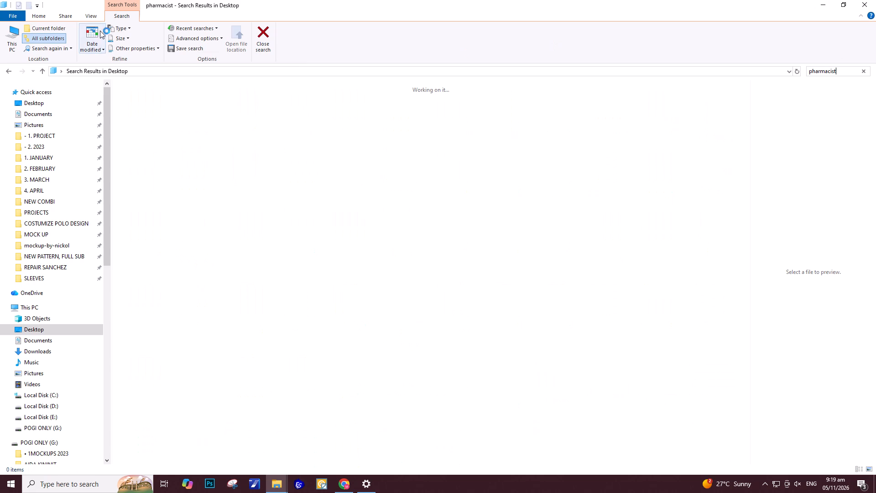
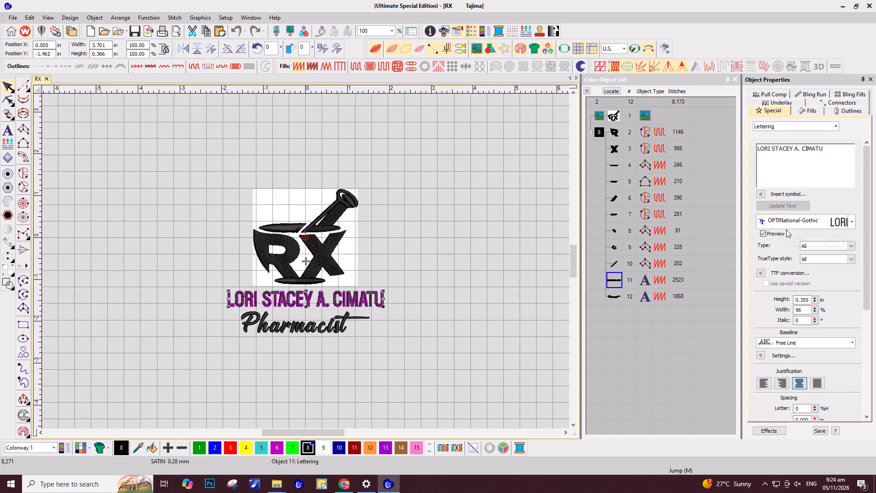
# Select the "Pharmacist" lettering beneath the name in the RX design to check its font and lettering properties.
pyautogui.click(296, 330)
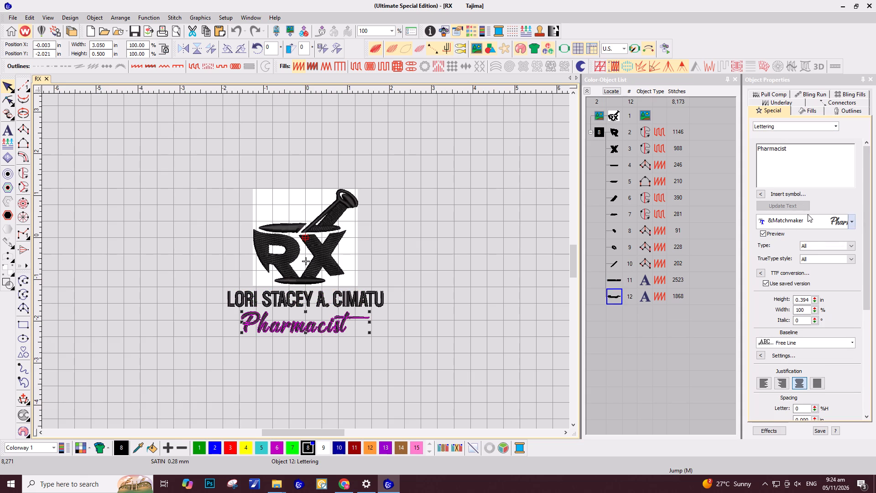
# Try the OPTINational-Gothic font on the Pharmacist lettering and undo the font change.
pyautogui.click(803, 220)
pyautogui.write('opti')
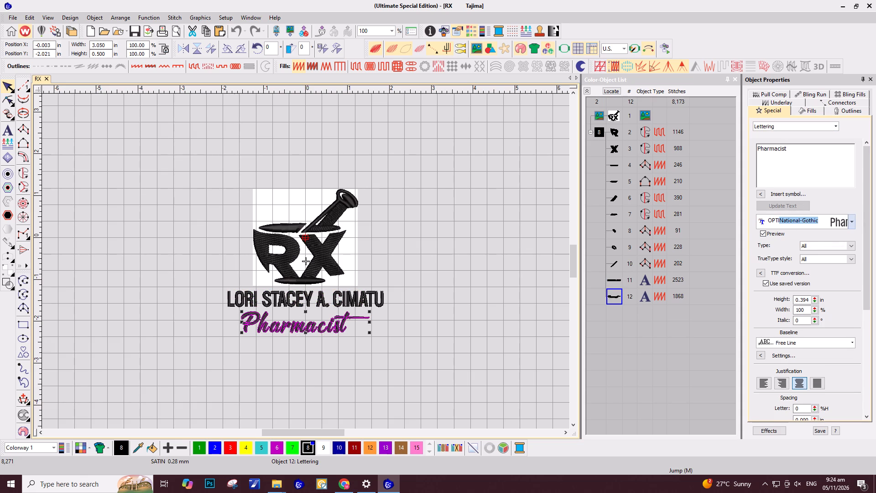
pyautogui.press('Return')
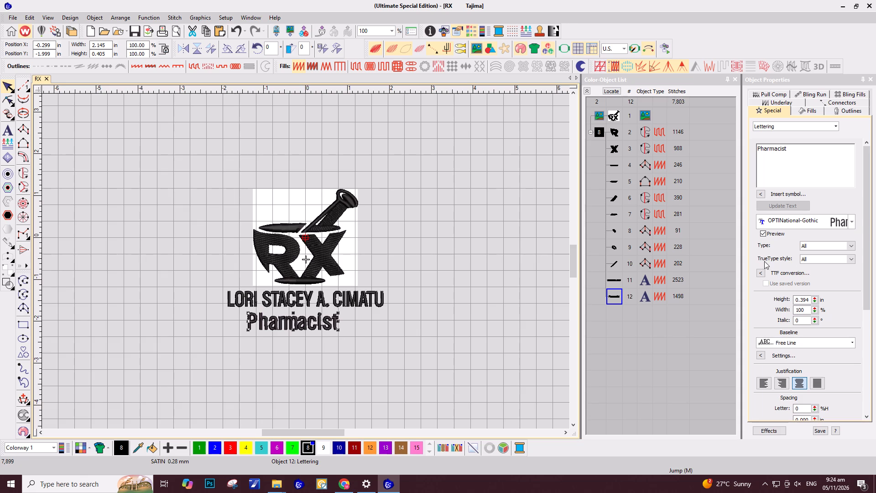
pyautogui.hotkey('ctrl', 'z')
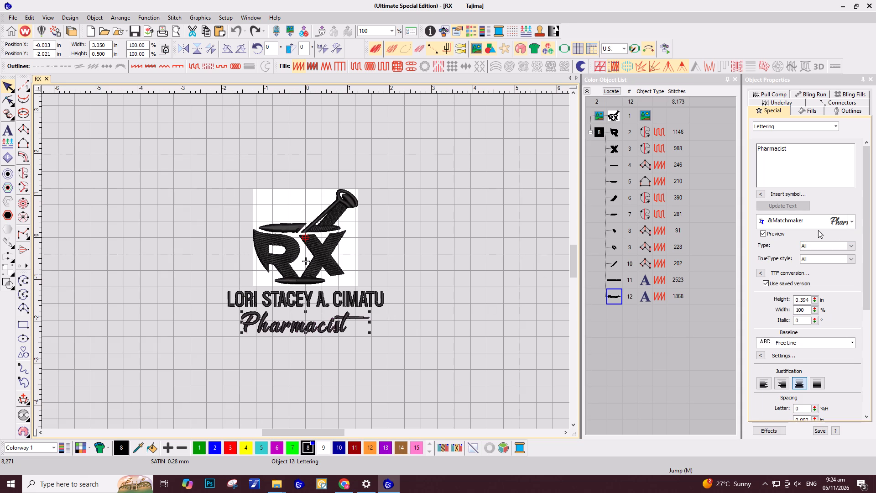
# Change the font of the Pharmacist lettering to OPTINational-Gothic.
pyautogui.click(807, 222)
pyautogui.write('optu')
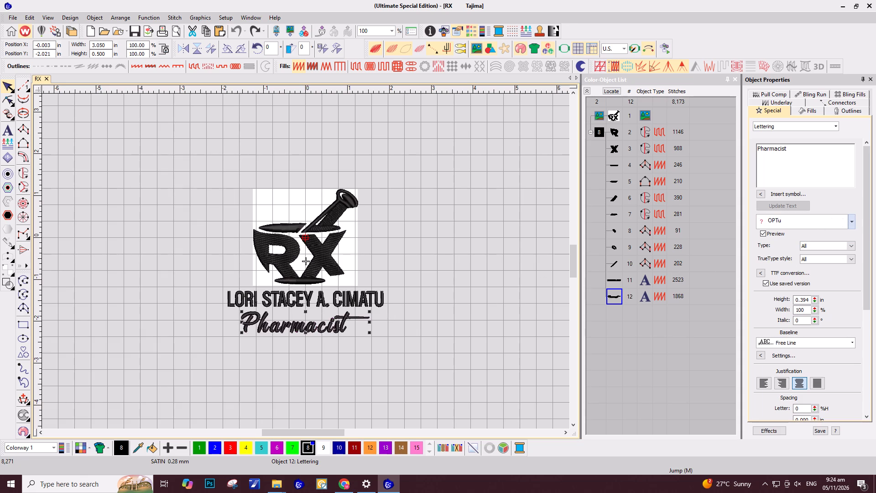
pyautogui.press('BackSpace')
pyautogui.press('i')
pyautogui.press('Return')
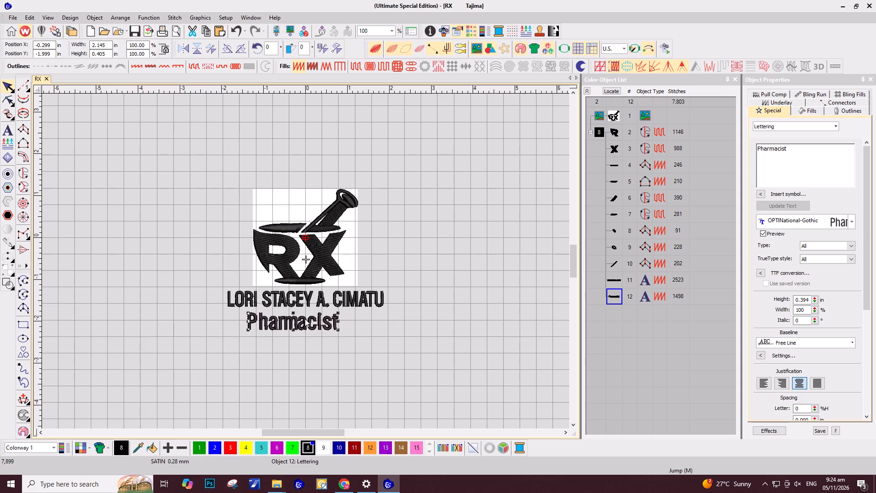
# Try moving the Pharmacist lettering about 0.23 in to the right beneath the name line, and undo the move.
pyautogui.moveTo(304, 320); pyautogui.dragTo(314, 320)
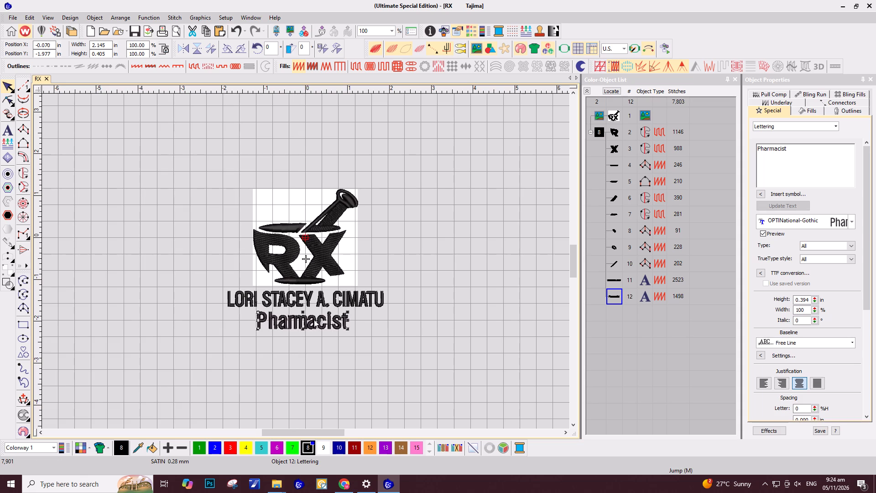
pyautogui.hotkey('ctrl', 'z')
# Nudge the Pharmacist lettering to the right to centre it beneath the name line.
pyautogui.hotkey('shift', 'Right')
pyautogui.hotkey('shift', 'Right')
pyautogui.hotkey('shift', 'Right')
pyautogui.hotkey('shift', 'Right')
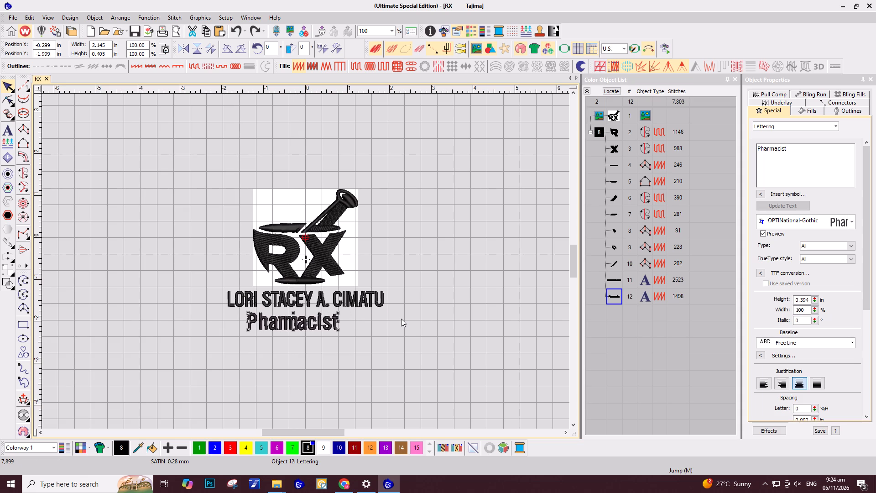
# Move the Pharmacist lettering about 0.3 in to the right so it sits centred beneath the name line.
pyautogui.scroll(3, 299, 323)
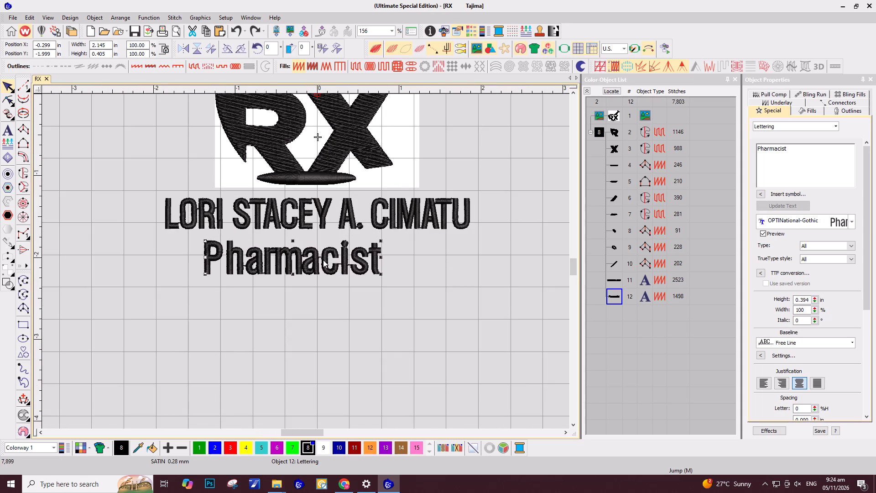
pyautogui.moveTo(323, 260); pyautogui.dragTo(350, 261)
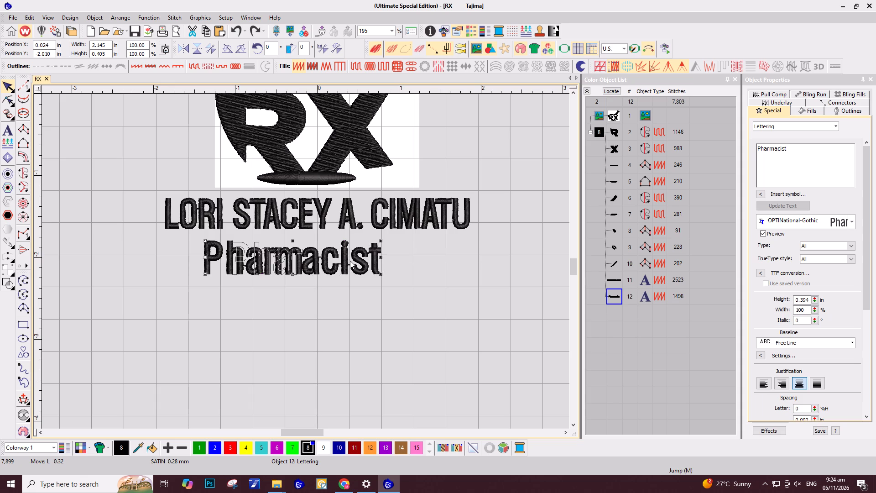
pyautogui.moveTo(350, 261); pyautogui.dragTo(348, 260)
pyautogui.click(419, 272)
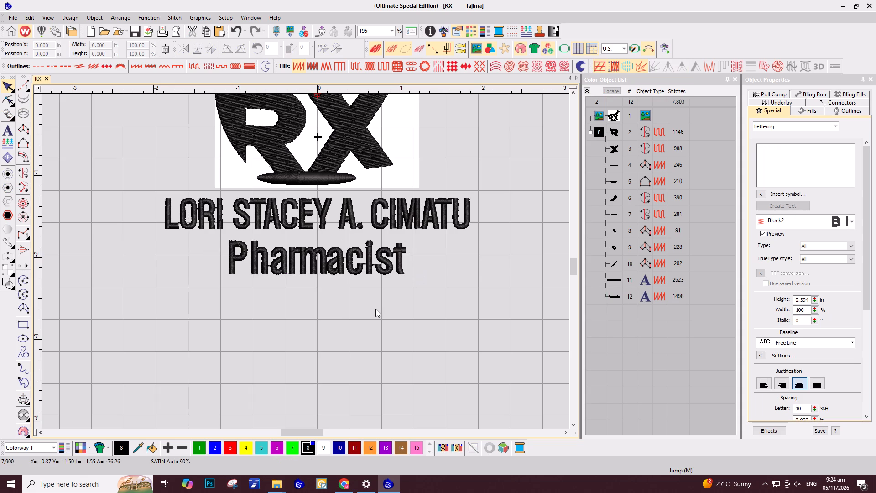
# Check the overall layout of the RX logo, name line and Pharmacist lettering, and save the design.
pyautogui.scroll(-2, 375, 299)
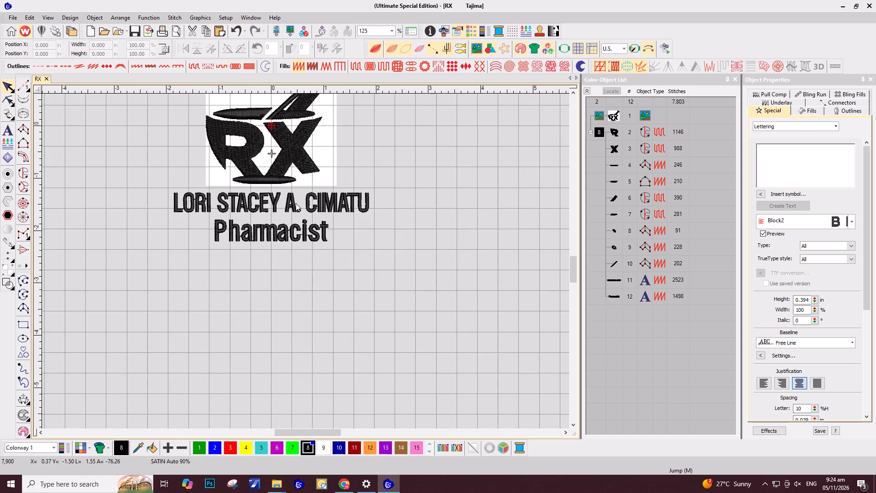
pyautogui.scroll(-2, 276, 320)
pyautogui.moveTo(306, 247); pyautogui.dragTo(306, 267, button='middle')
pyautogui.scroll(2, 329, 125)
pyautogui.scroll(-1, 290, 302)
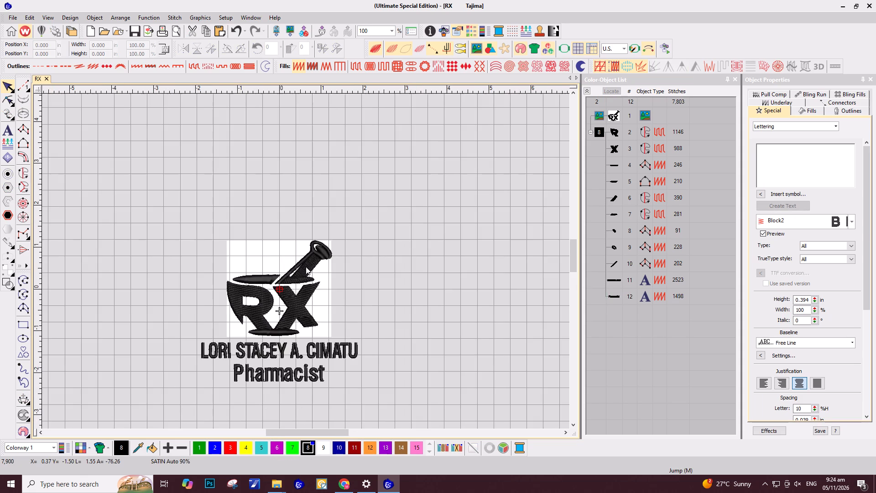
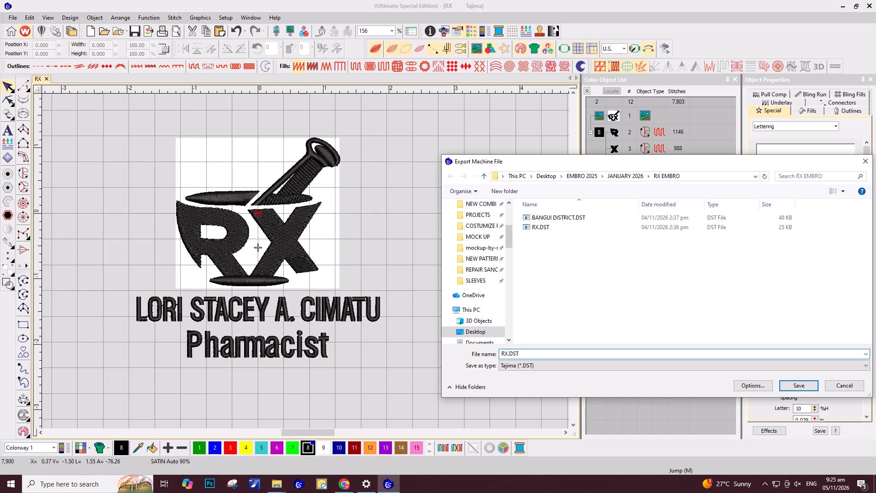
# Export the design as a Tajima DST machine file named RX (revised) in the RX EMBRO folder.
pyautogui.click(506, 356)
pyautogui.click(507, 352)
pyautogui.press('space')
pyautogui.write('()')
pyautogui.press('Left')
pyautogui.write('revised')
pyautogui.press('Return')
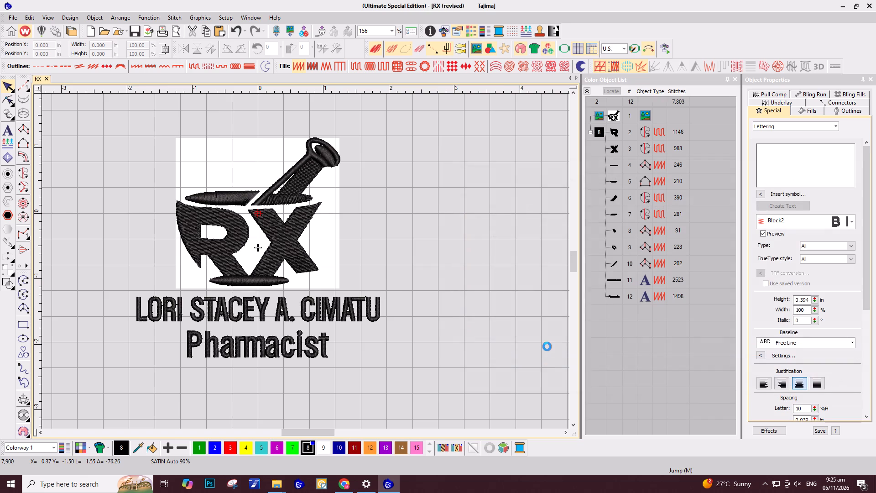
# Save the revised RX design.
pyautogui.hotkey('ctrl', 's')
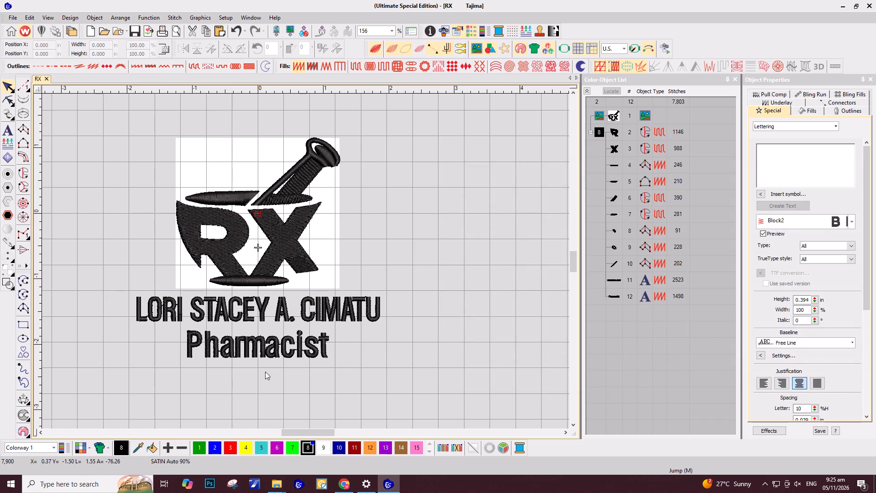
# Check the fill and underlay settings of the Pharmacist lettering, and the underlay settings of the name line.
pyautogui.click(283, 350)
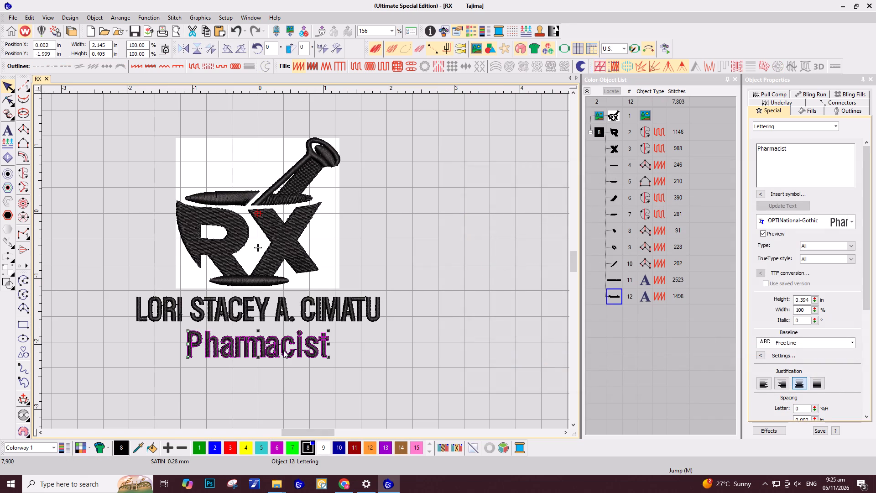
pyautogui.click(816, 114)
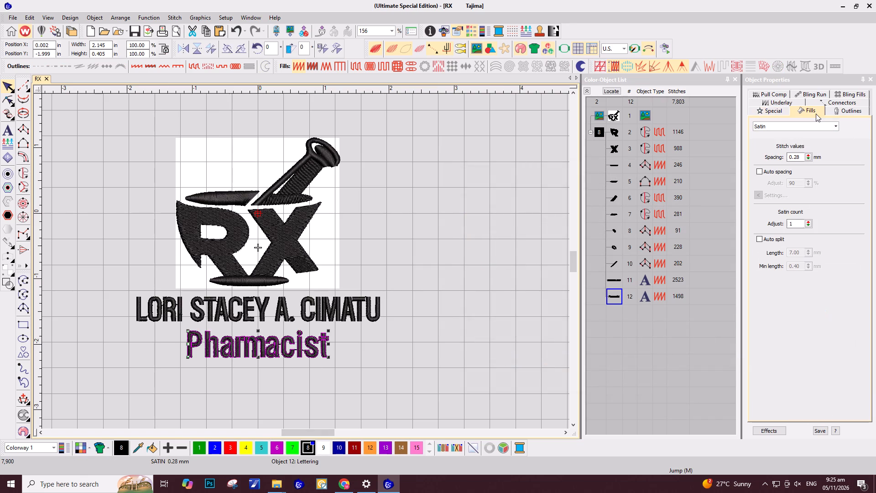
pyautogui.click(766, 102)
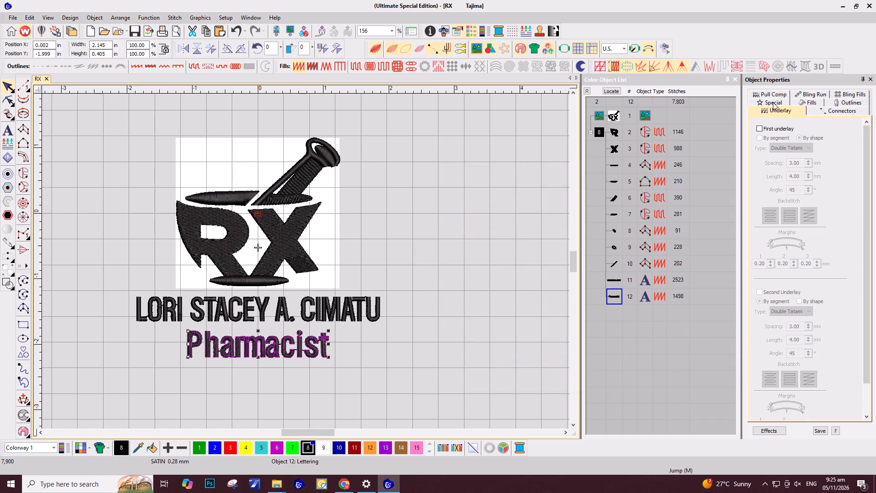
pyautogui.click(350, 316)
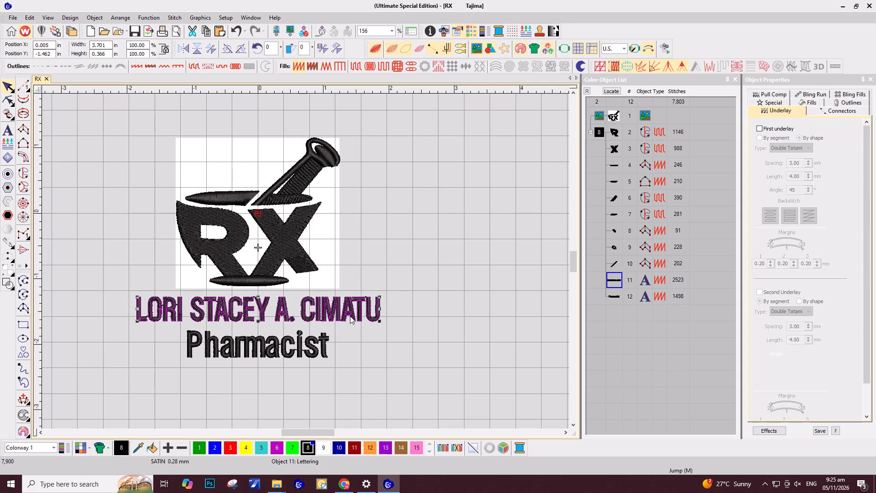
# Switch to the RX EMBRO folder in File Explorer and select RX (revised).DST to check its preview and design details.
pyautogui.click(279, 488)
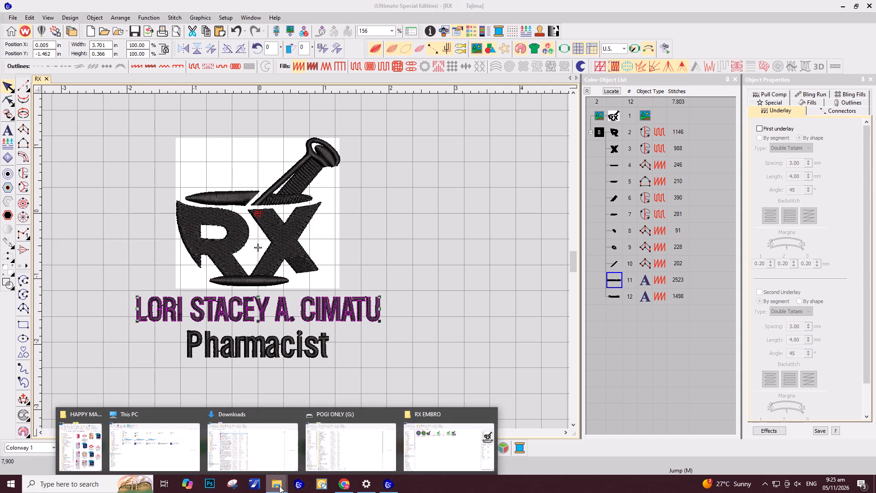
pyautogui.click(439, 439)
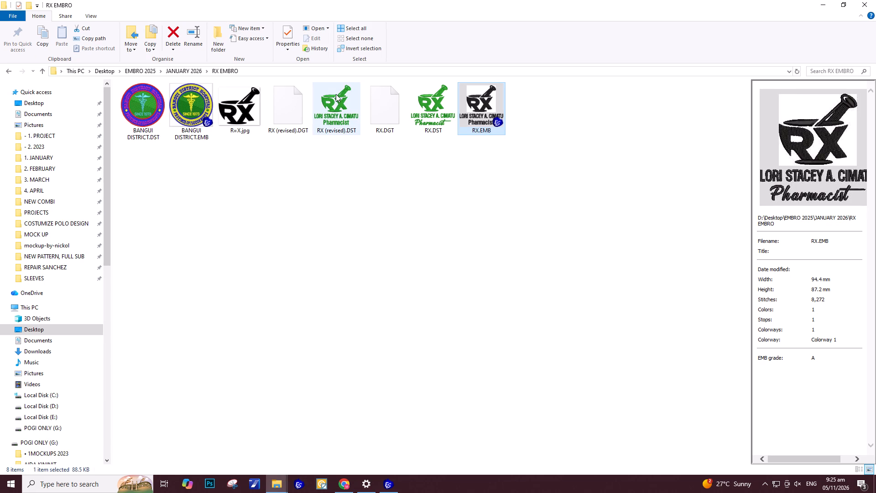
pyautogui.click(336, 94)
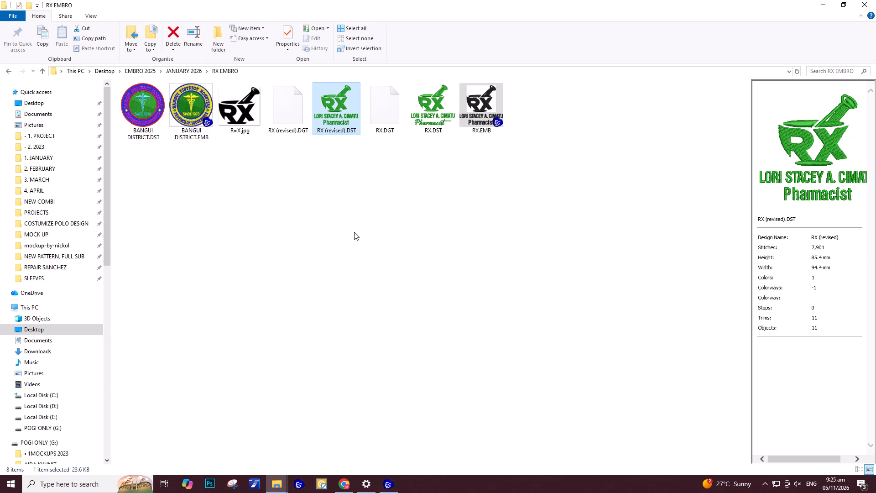
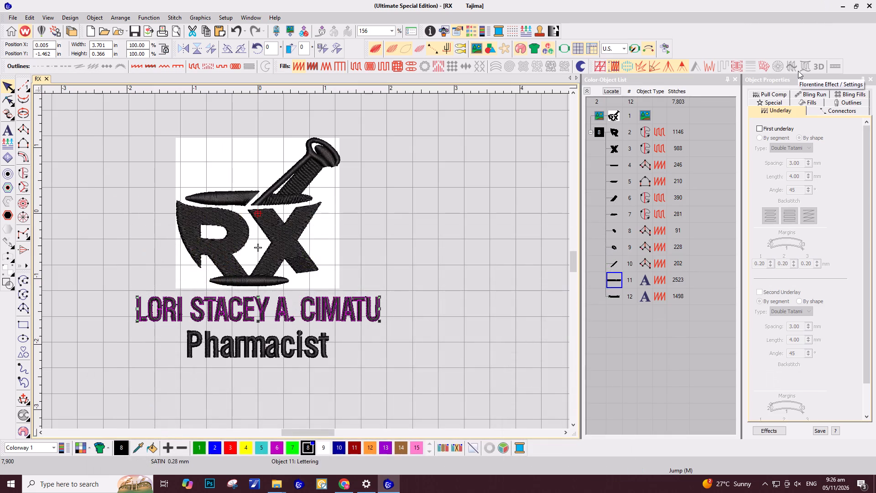
# Minimise the embroidery software to bring up the File Explorer window showing the POGI ONLY (G:) drive.
pyautogui.click(845, 4)
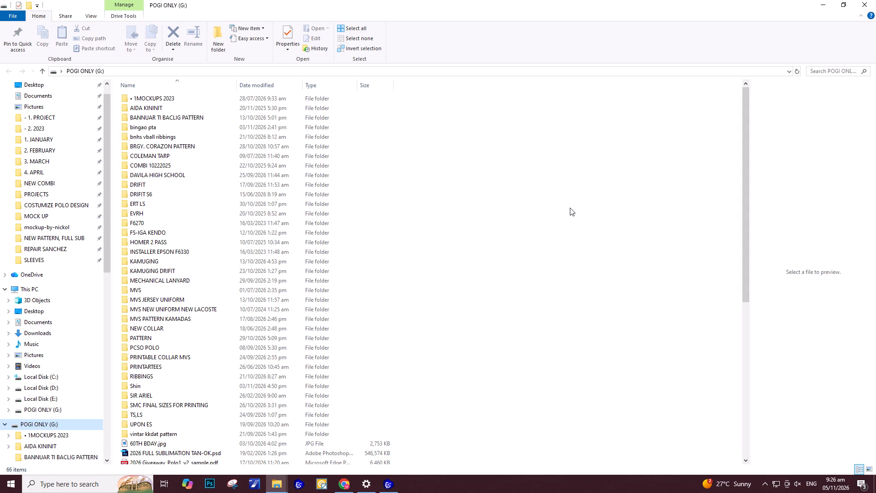
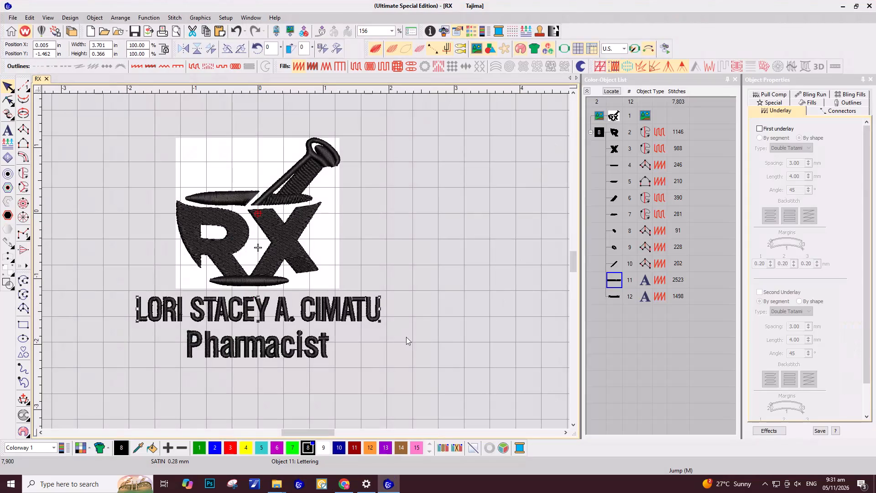
# Reshape the Pharmacist lettering, shifting the P, h, first a and r individually leftward along the baseline to open up the letter spacing.
pyautogui.moveTo(258, 372); pyautogui.dragTo(331, 220, button='middle')
pyautogui.scroll(3, 258, 372)
pyautogui.scroll(4, 308, 218)
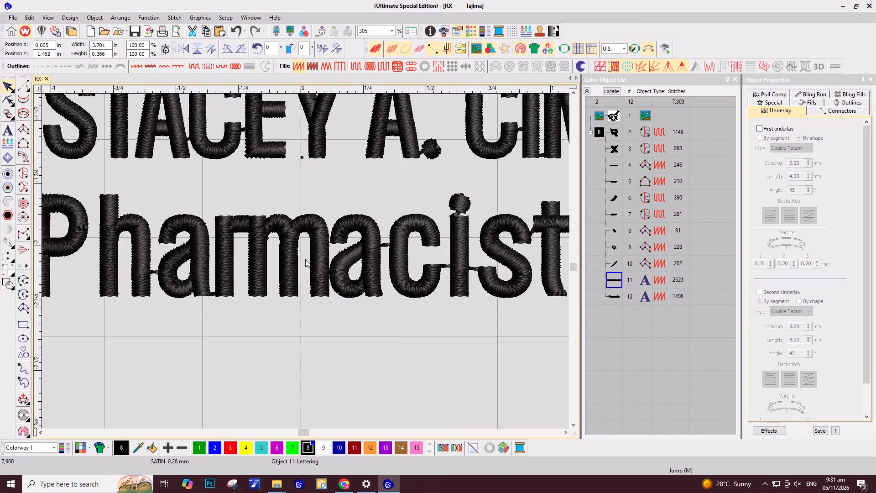
pyautogui.click(250, 238)
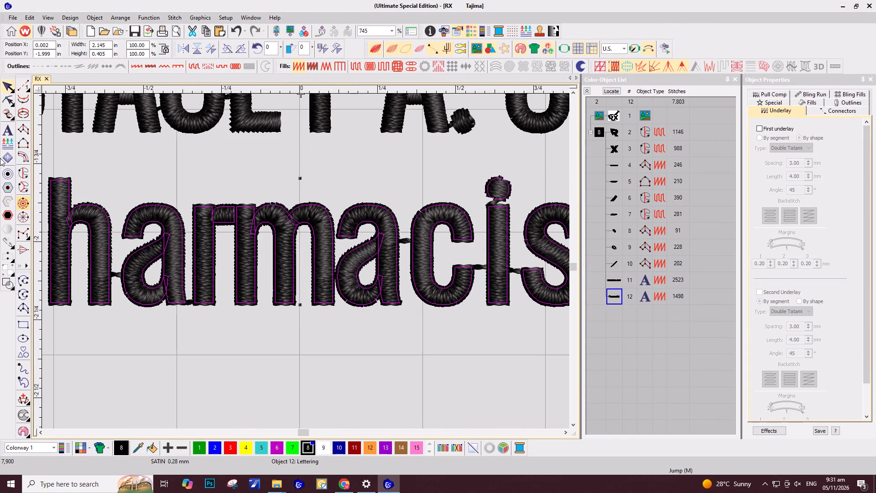
pyautogui.click(10, 96)
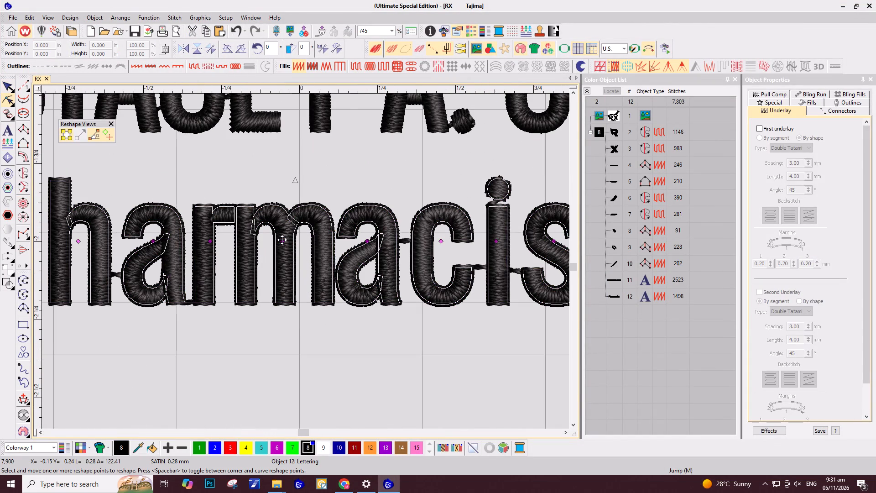
pyautogui.scroll(-2, 282, 241)
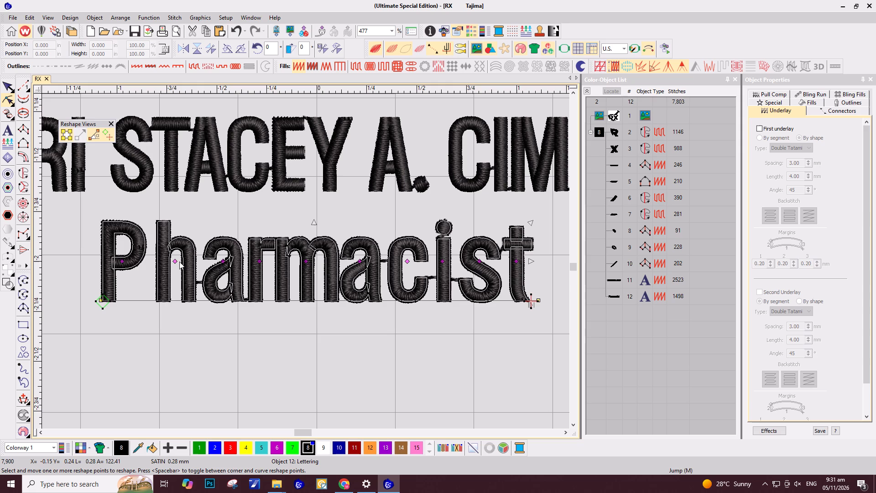
pyautogui.moveTo(120, 260); pyautogui.dragTo(110, 259)
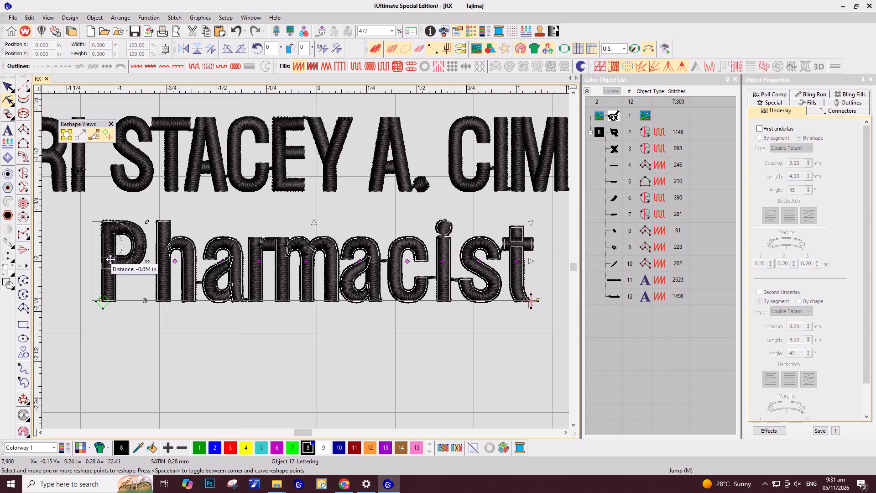
pyautogui.moveTo(110, 259); pyautogui.dragTo(108, 260)
pyautogui.moveTo(174, 259); pyautogui.dragTo(158, 260)
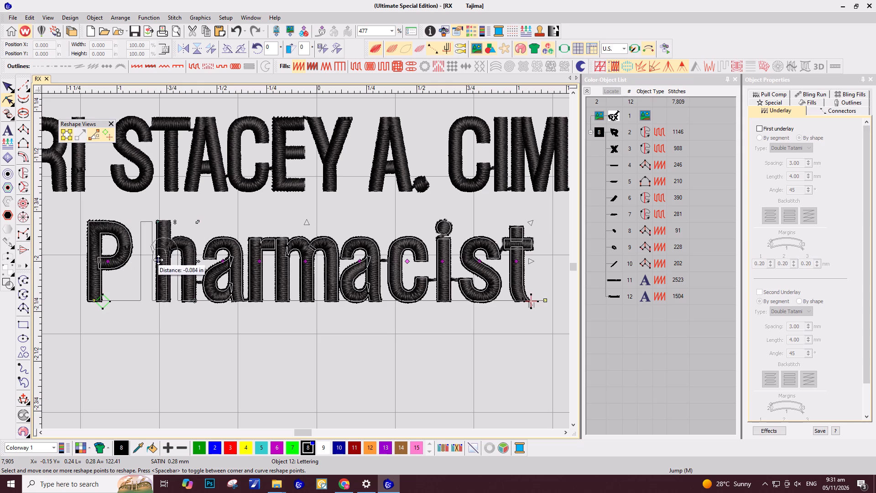
pyautogui.moveTo(158, 260); pyautogui.dragTo(156, 260)
pyautogui.moveTo(224, 262); pyautogui.dragTo(217, 261)
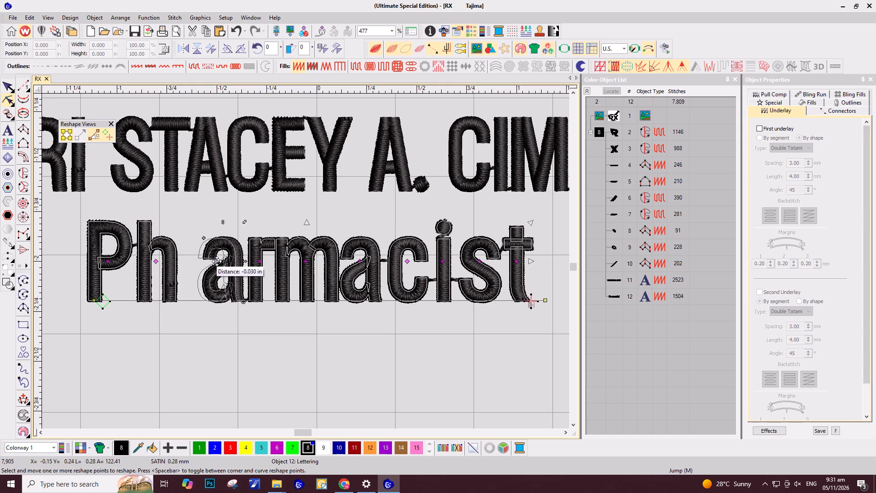
pyautogui.moveTo(217, 261); pyautogui.dragTo(215, 261)
pyautogui.moveTo(259, 259); pyautogui.dragTo(253, 258)
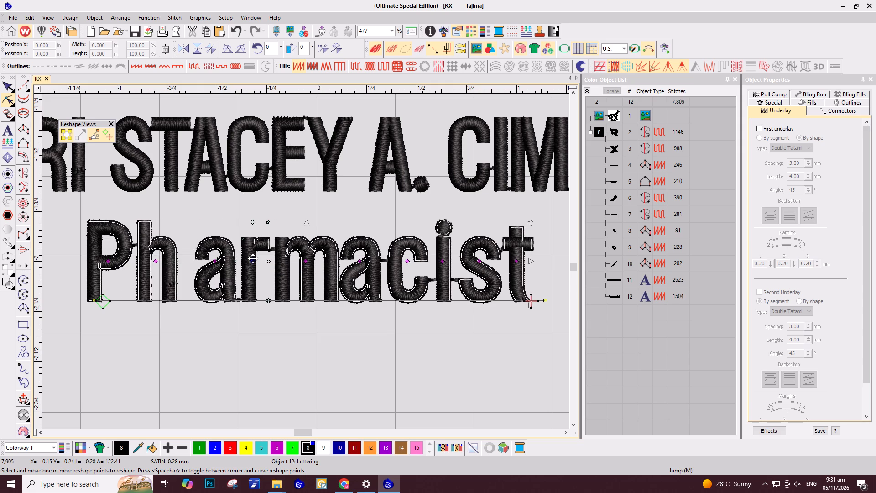
# Fine-tune the Pharmacist spacing by nudging the second a, the c and the t slightly rightward and the first a slightly leftward.
pyautogui.click(362, 260)
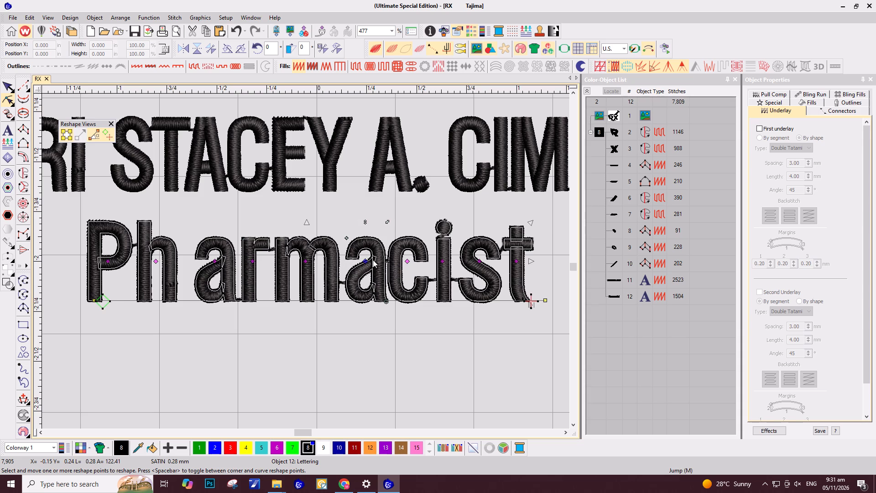
pyautogui.click(366, 260)
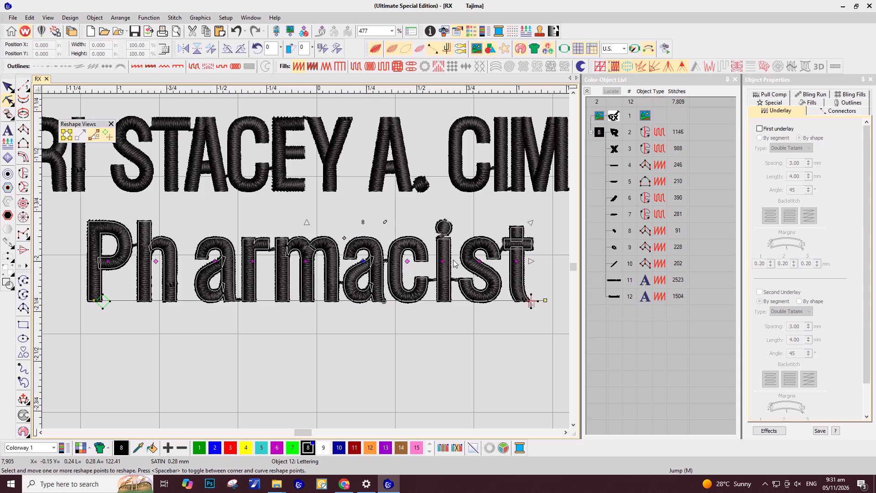
pyautogui.click(407, 262)
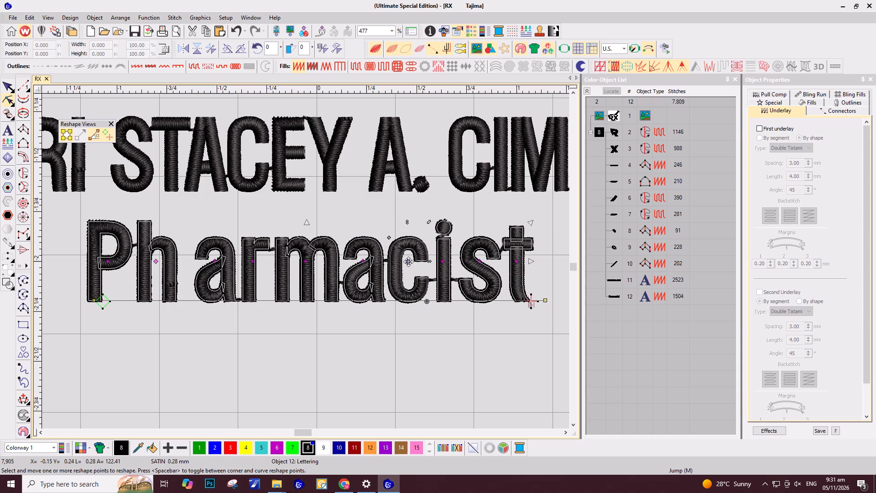
pyautogui.click(516, 260)
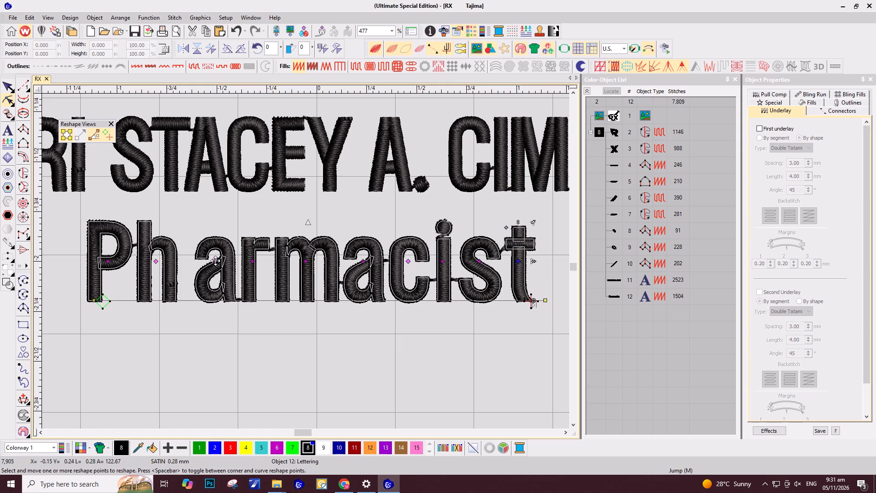
pyautogui.click(217, 261)
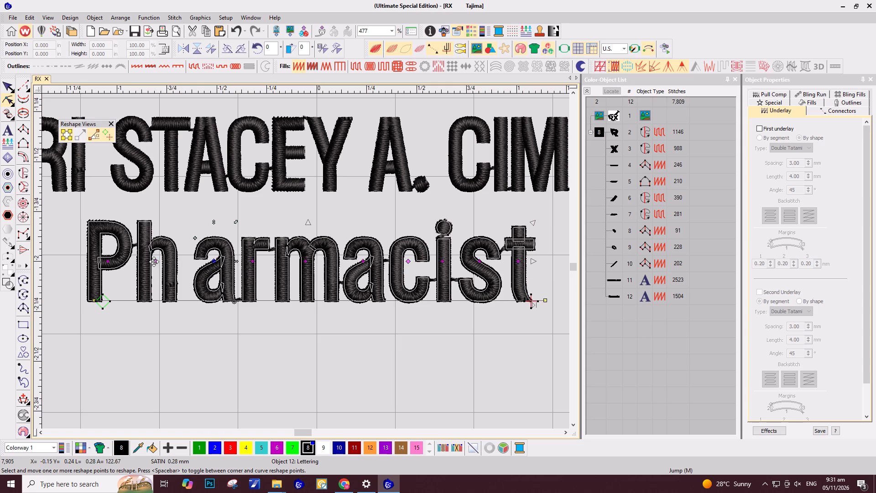
# Shift the h and P of Pharmacist back rightward to close the gap before the first a, and finish reshaping.
pyautogui.moveTo(157, 261); pyautogui.dragTo(170, 259)
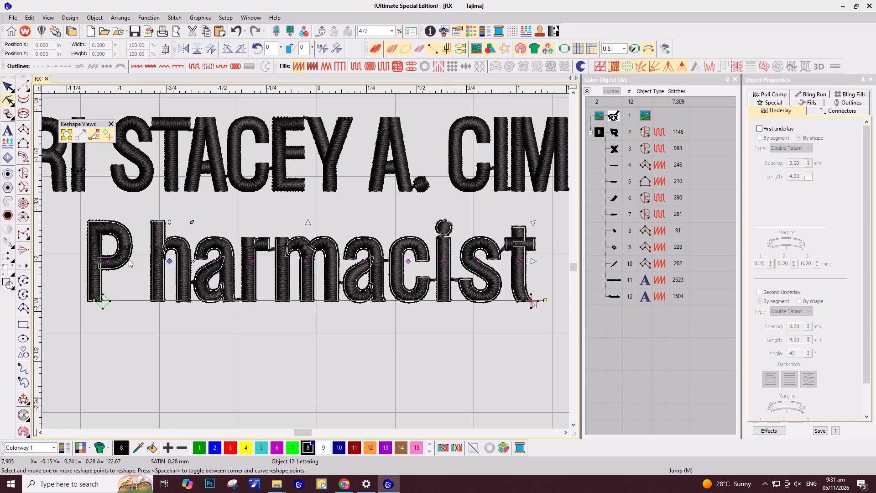
pyautogui.moveTo(108, 260); pyautogui.dragTo(123, 266)
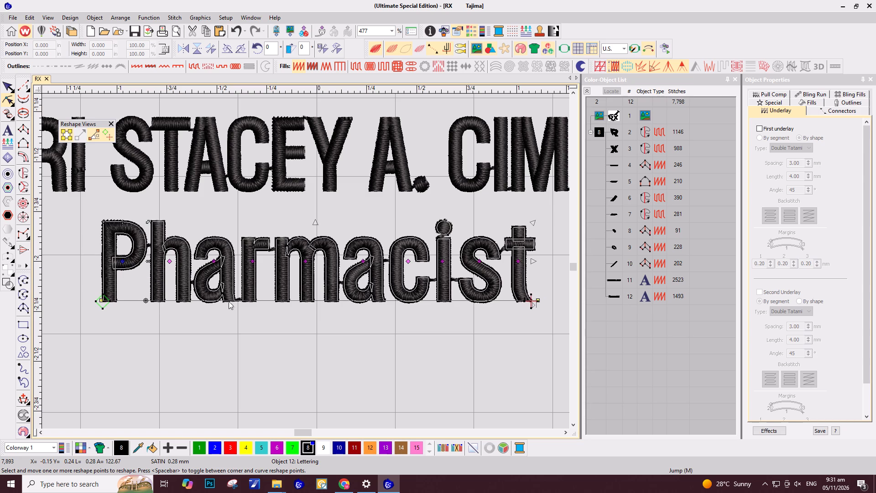
pyautogui.click(415, 337)
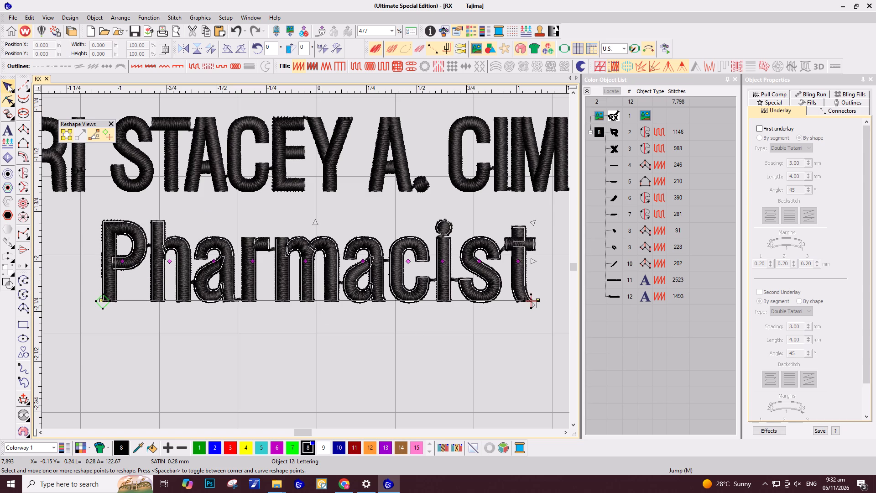
pyautogui.click(8, 84)
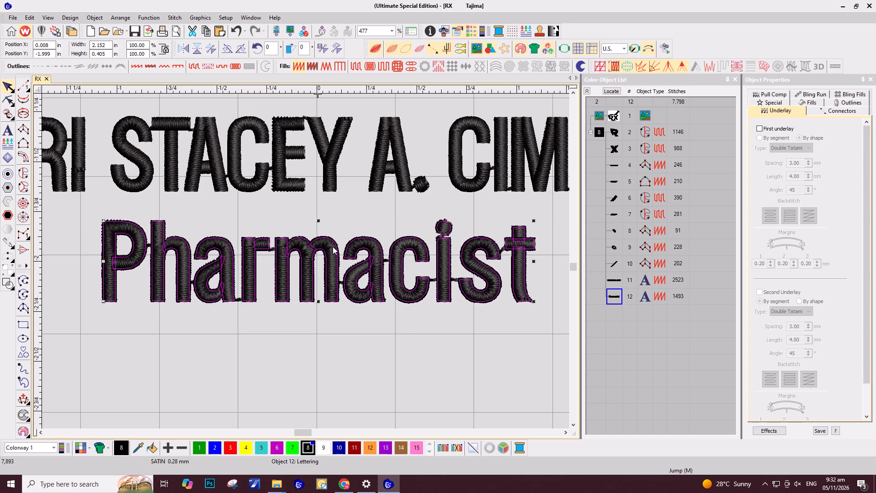
# Move the whole Pharmacist lettering about 0.02 in leftward to re-center it under the name line, and deselect it.
pyautogui.click(327, 246)
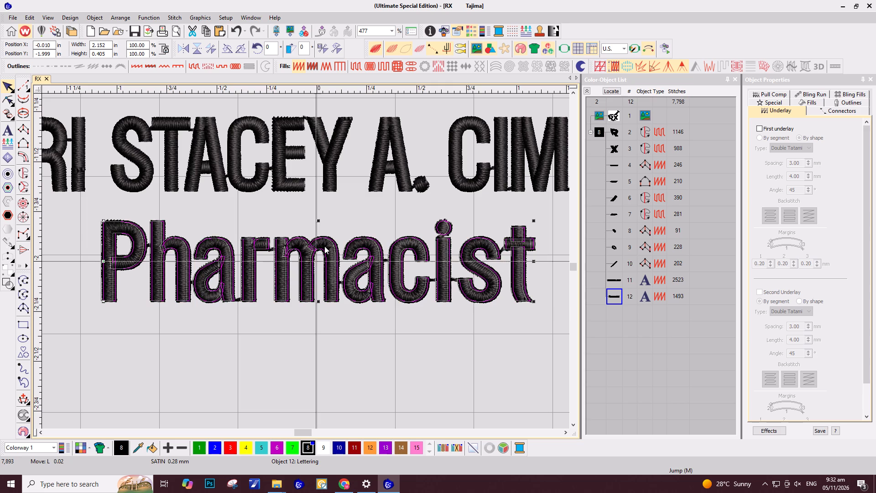
pyautogui.click(347, 346)
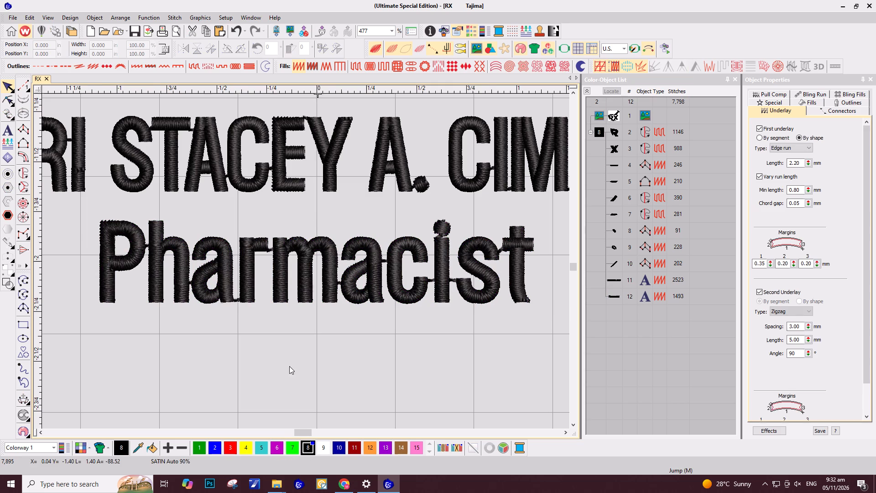
# Examine the whole design, checking how the RX logo, name line and respaced Pharmacist lettering sit together.
pyautogui.scroll(-1, 290, 378)
pyautogui.scroll(-2, 306, 260)
pyautogui.middleClick(306, 261)
pyautogui.scroll(-1, 309, 256)
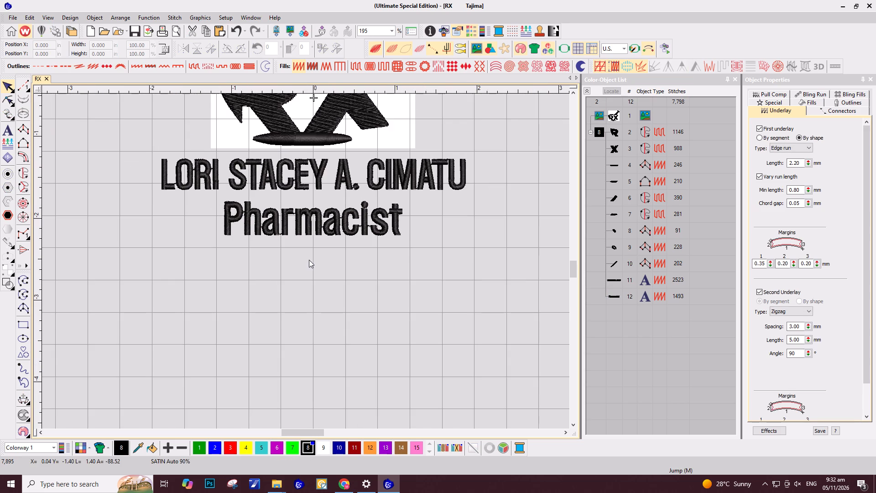
pyautogui.scroll(-1, 344, 142)
pyautogui.scroll(1, 302, 259)
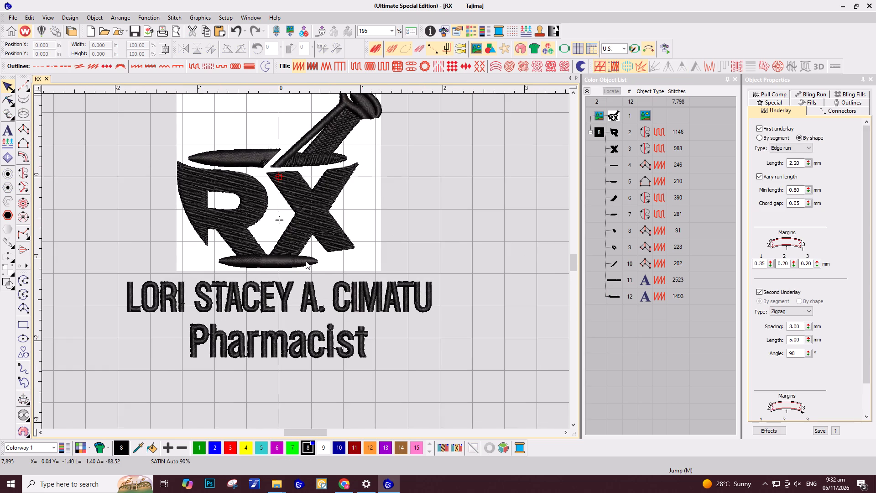
pyautogui.scroll(1, 306, 261)
pyautogui.moveTo(283, 318); pyautogui.dragTo(306, 261, button='middle')
pyautogui.scroll(-3, 283, 318)
pyautogui.scroll(3, 348, 185)
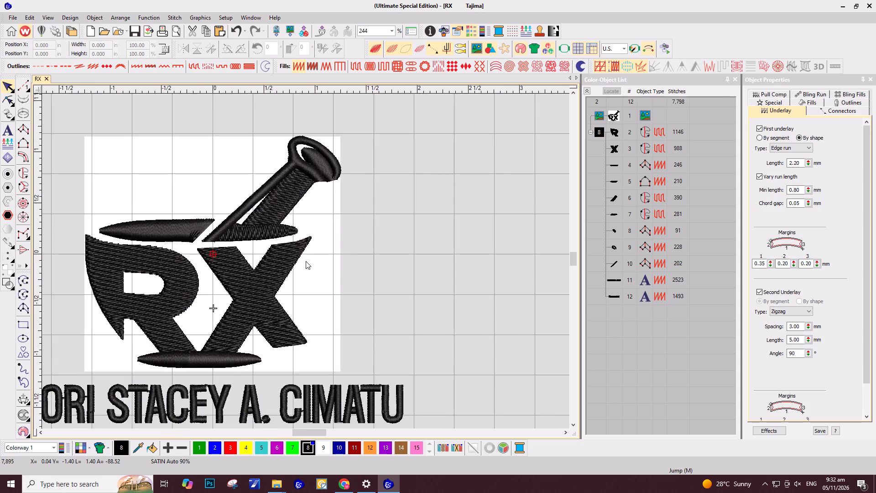
pyautogui.moveTo(306, 261); pyautogui.dragTo(308, 260, button='middle')
pyautogui.scroll(-2, 306, 261)
pyautogui.scroll(1, 263, 334)
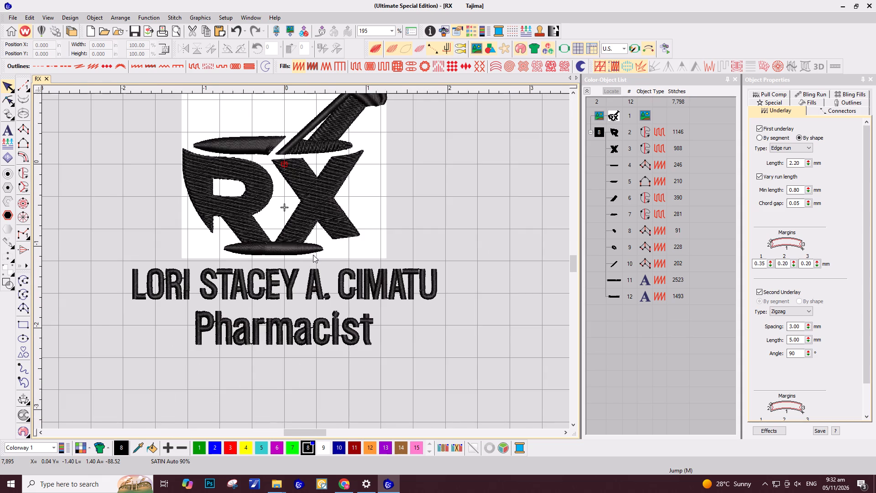
pyautogui.scroll(-2, 313, 255)
pyautogui.moveTo(306, 261); pyautogui.dragTo(329, 232, button='middle')
pyautogui.scroll(2, 348, 190)
pyautogui.scroll(-1, 302, 266)
pyautogui.scroll(1, 270, 313)
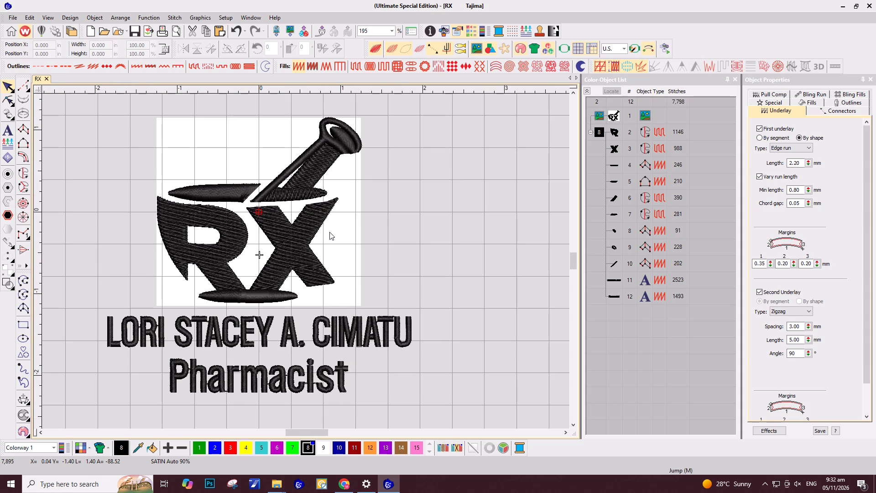
# Save the RX design with its re-centered Pharmacist lettering.
pyautogui.moveTo(329, 232); pyautogui.dragTo(328, 232, button='middle')
pyautogui.hotkey('ctrl', 's')
# Capture a rectangular screen snip of the whole design, covering the RX logo, the name line and the Pharmacist lettering.
pyautogui.press('shift+super+s')
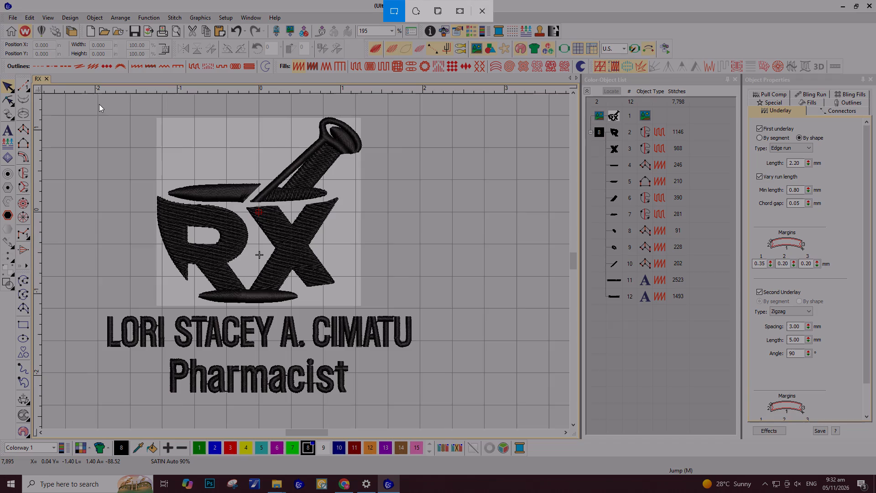
pyautogui.moveTo(93, 103); pyautogui.dragTo(438, 414)
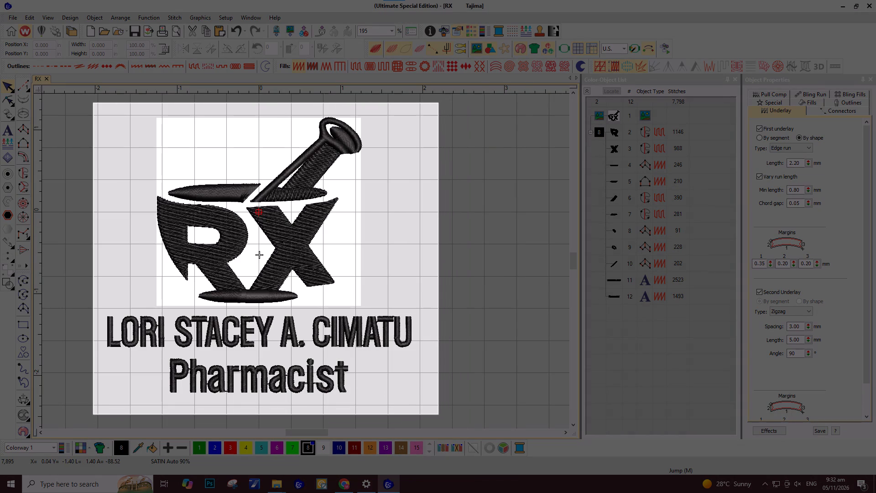
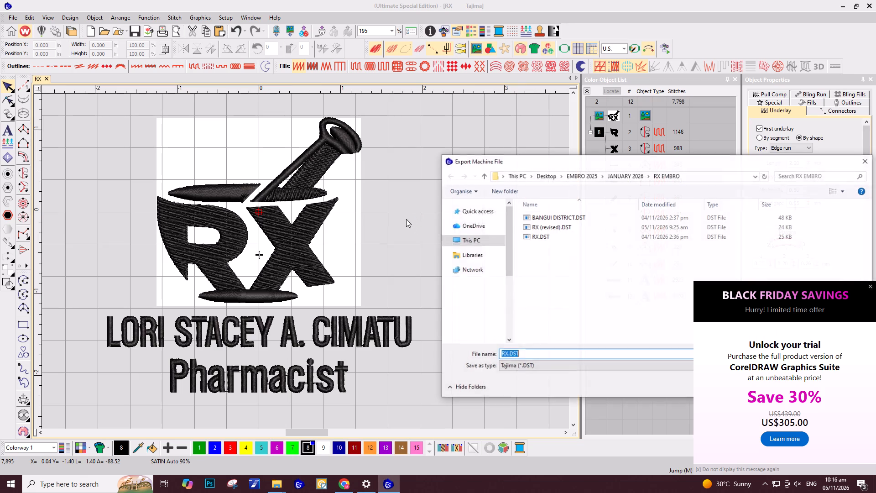
# Export the design as a Tajima DST machine file in the RX EMBRO folder, overwriting the existing RX (revised).DST.
pyautogui.click(549, 231)
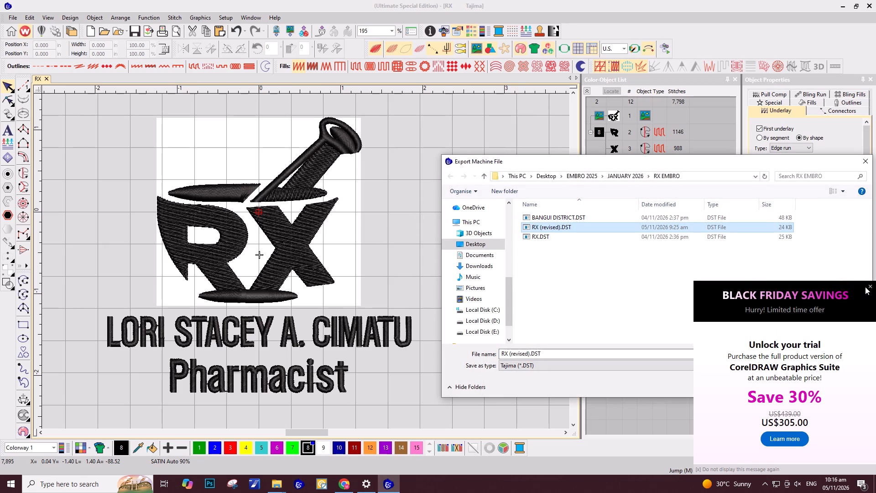
pyautogui.click(870, 285)
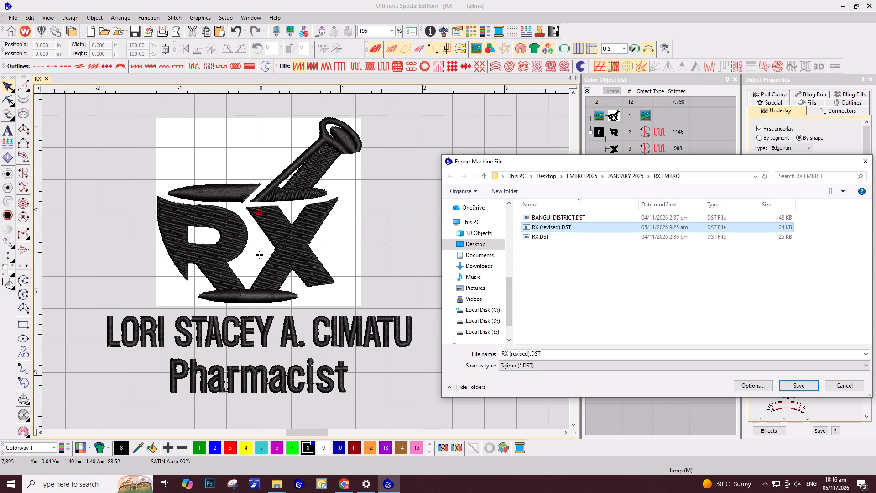
pyautogui.click(808, 387)
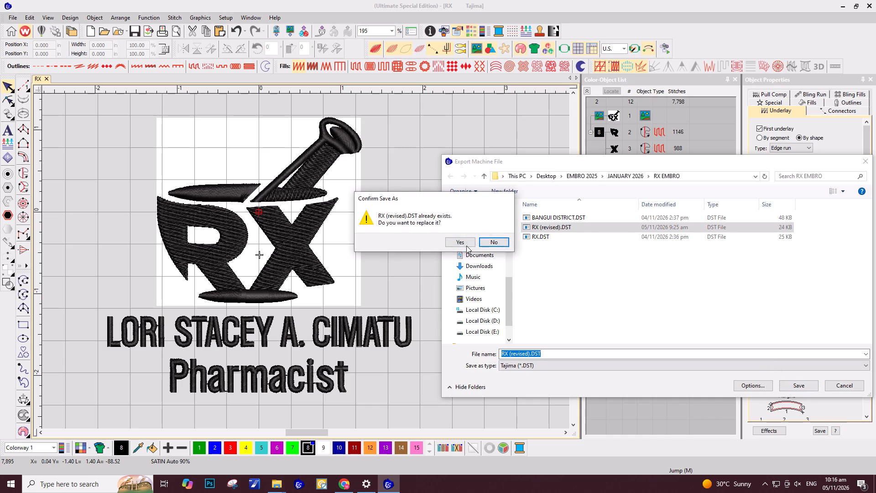
# Export the design as the Tajima machine file RX (revised).DST in the RX EMBRO folder, replacing the existing file.
pyautogui.click(459, 240)
# Switch to the File Explorer window of the RX EMBRO folder to view the exported RX (revised).DST file.
pyautogui.click(282, 485)
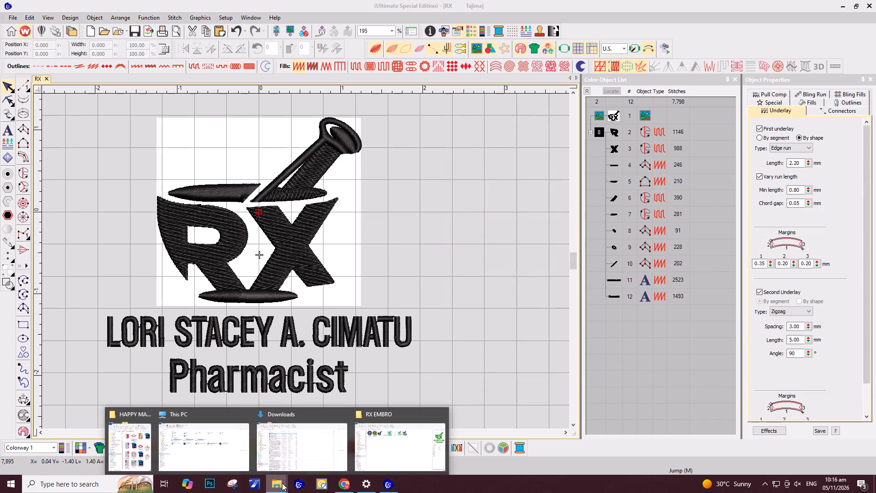
pyautogui.click(364, 449)
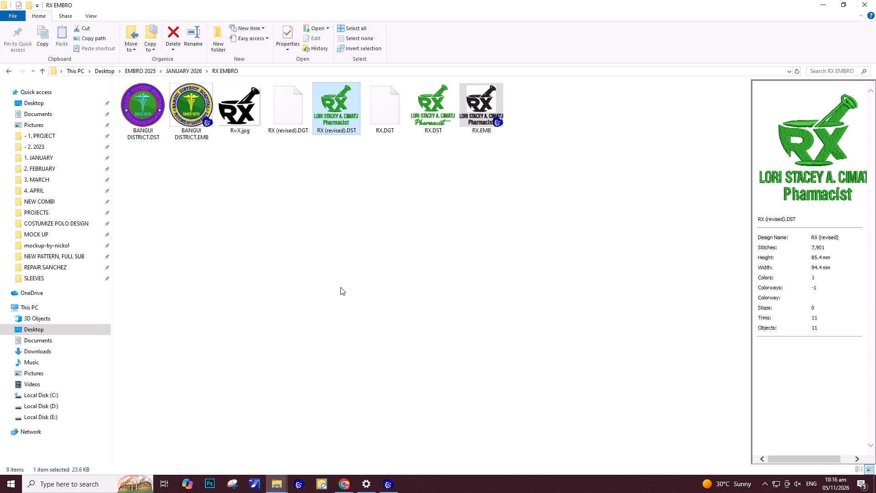
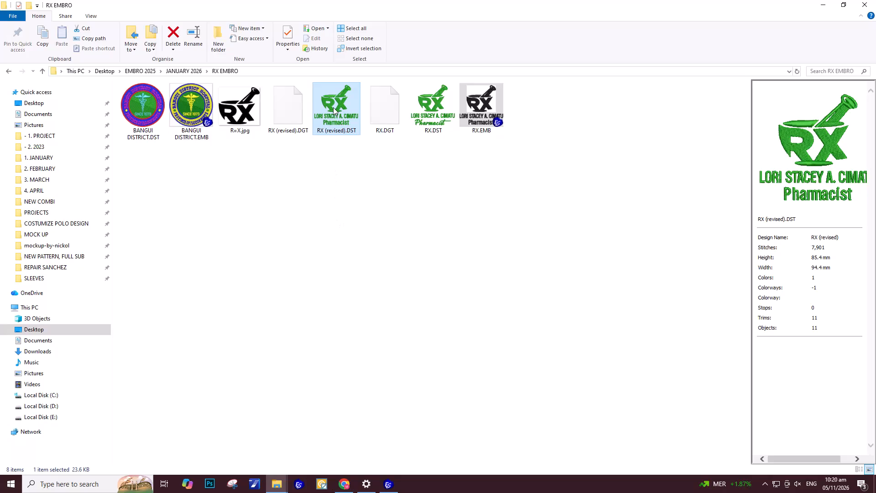
# Copy RX (revised).DST from the RX EMBRO folder into the root of the Lexar (F:) drive.
pyautogui.hotkey('ctrl', 'c')
pyautogui.hotkey('ctrl', 'c')
pyautogui.hotkey('ctrl', 'c')
pyautogui.hotkey('ctrl', 'c')
pyautogui.hotkey('ctrl', 'c')
pyautogui.hotkey('ctrl', 'c')
pyautogui.hotkey('ctrl', 'c')
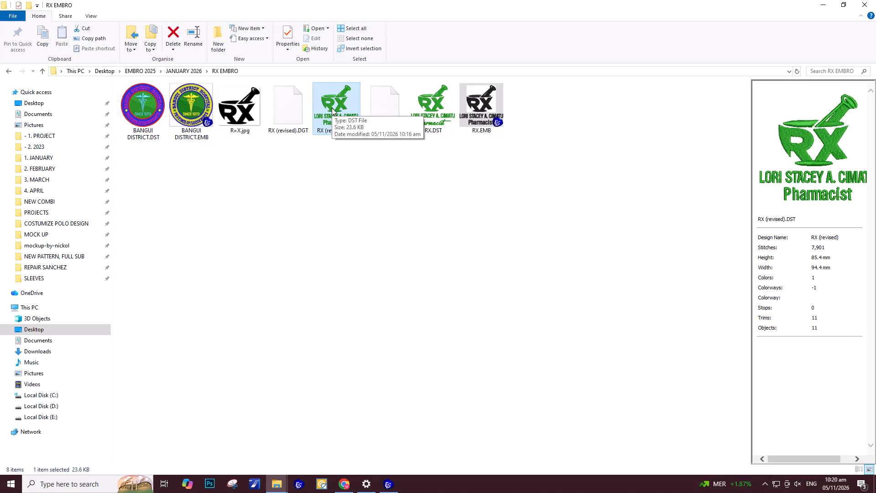
pyautogui.hotkey('ctrl', 'c')
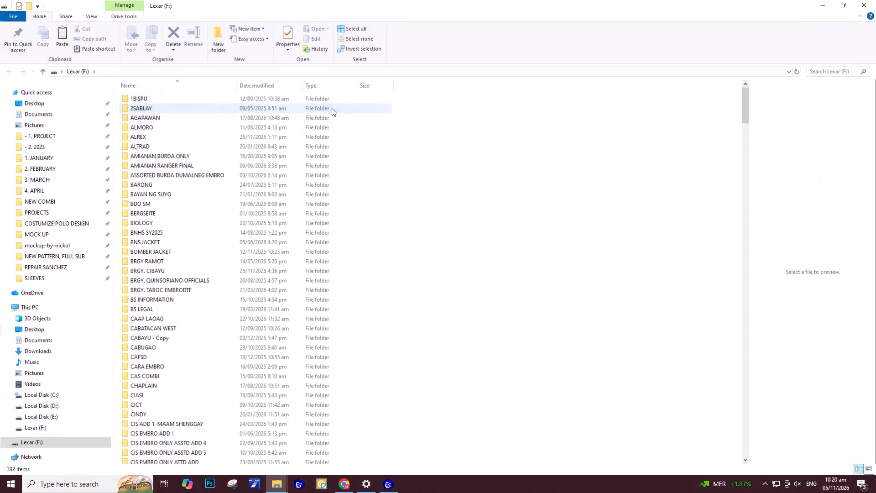
pyautogui.scroll(-5, 441, 269)
pyautogui.middleClick(441, 269)
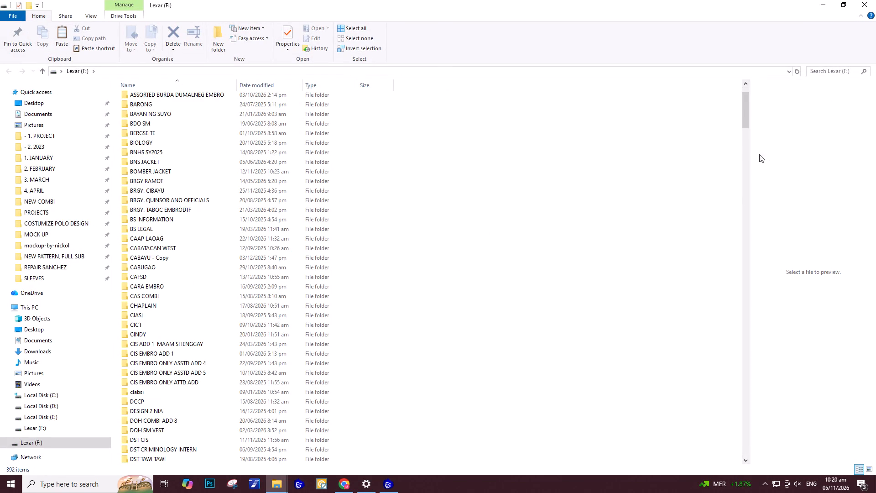
pyautogui.moveTo(745, 129); pyautogui.dragTo(734, 492)
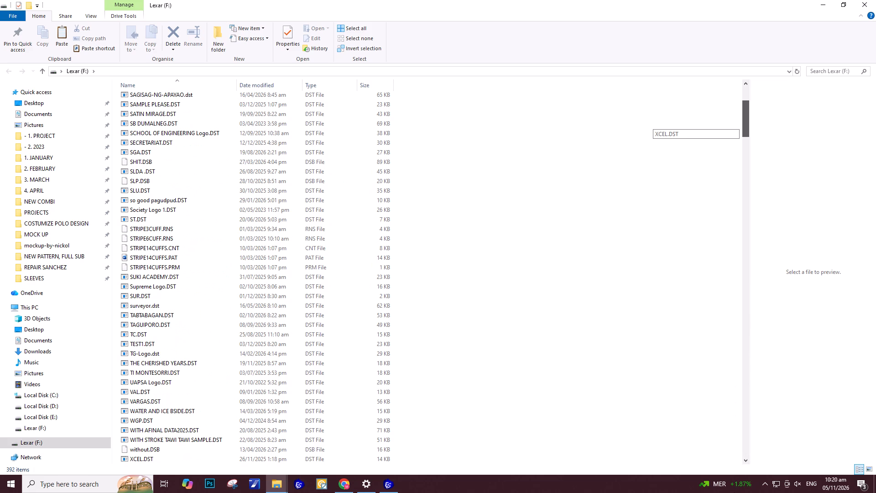
pyautogui.moveTo(734, 492); pyautogui.dragTo(734, 491)
pyautogui.moveTo(746, 123); pyautogui.dragTo(730, 441)
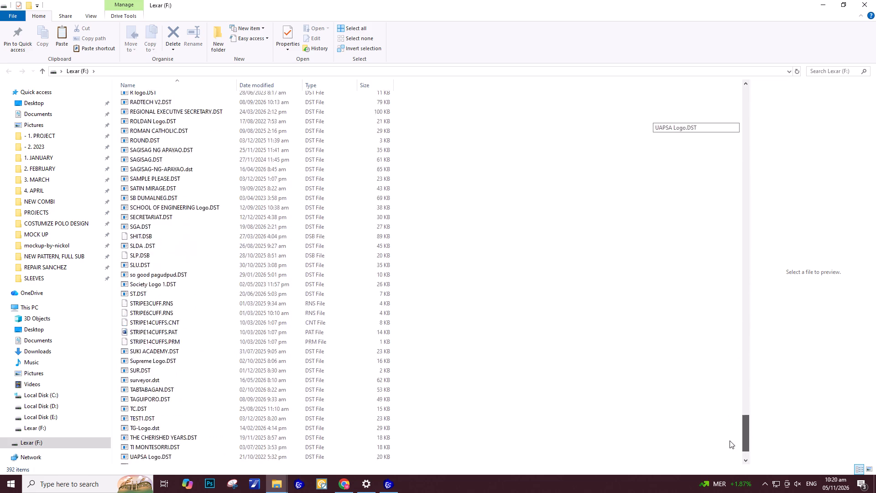
pyautogui.moveTo(730, 441); pyautogui.dragTo(732, 453)
pyautogui.hotkey('ctrl', 'v')
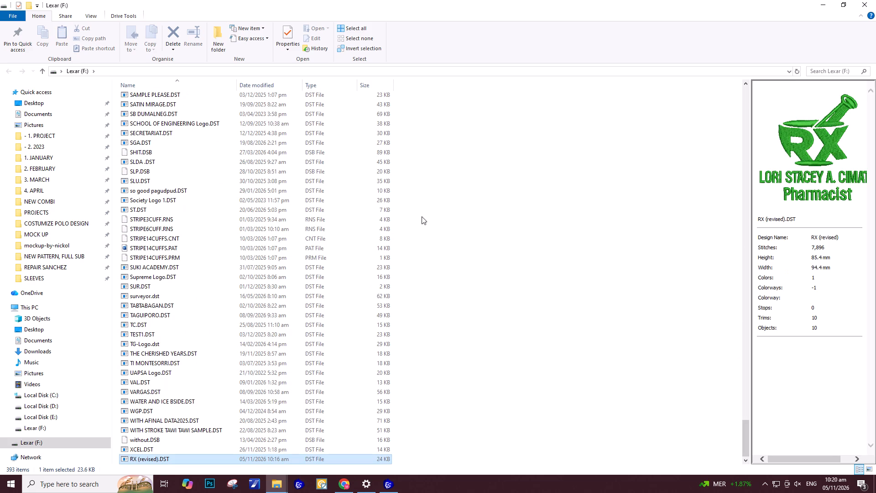
# Show the Lexar (F:) contents as extra large icons and examine the thumbnails of RX (revised).DST and the other embroidery files.
pyautogui.rightClick(470, 183)
pyautogui.click(480, 189)
pyautogui.click(594, 192)
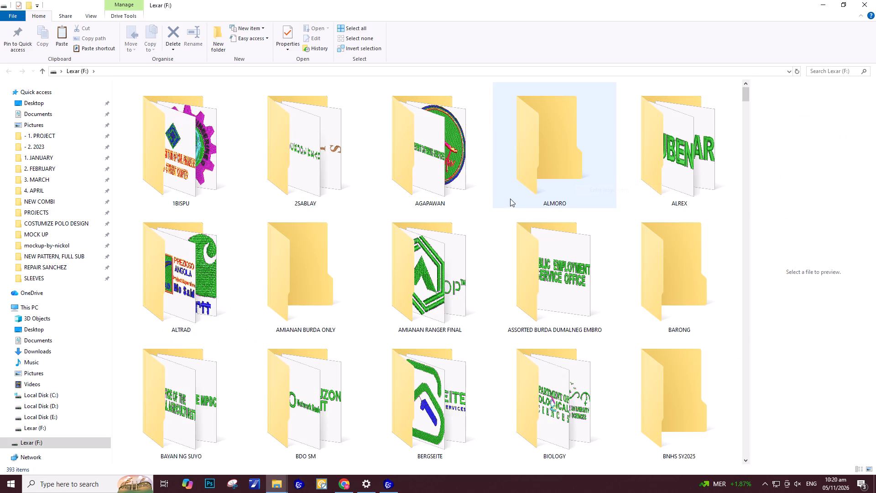
pyautogui.moveTo(744, 94); pyautogui.dragTo(744, 241)
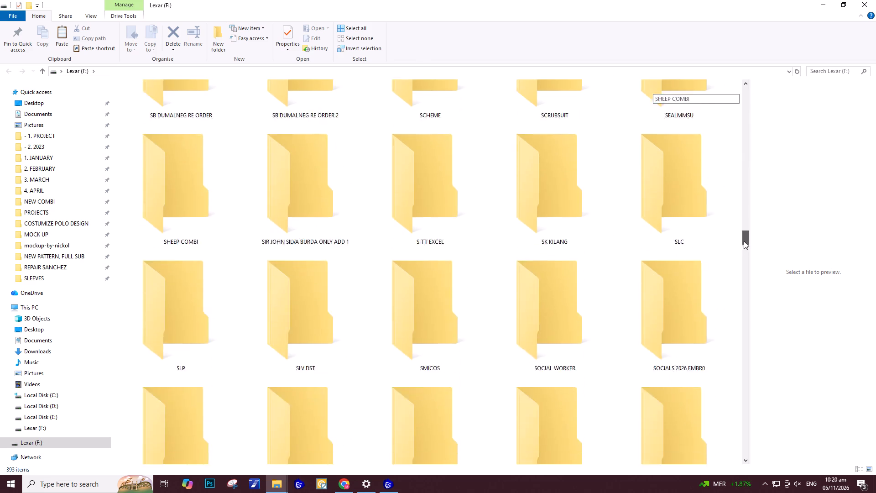
pyautogui.moveTo(744, 241); pyautogui.dragTo(730, 442)
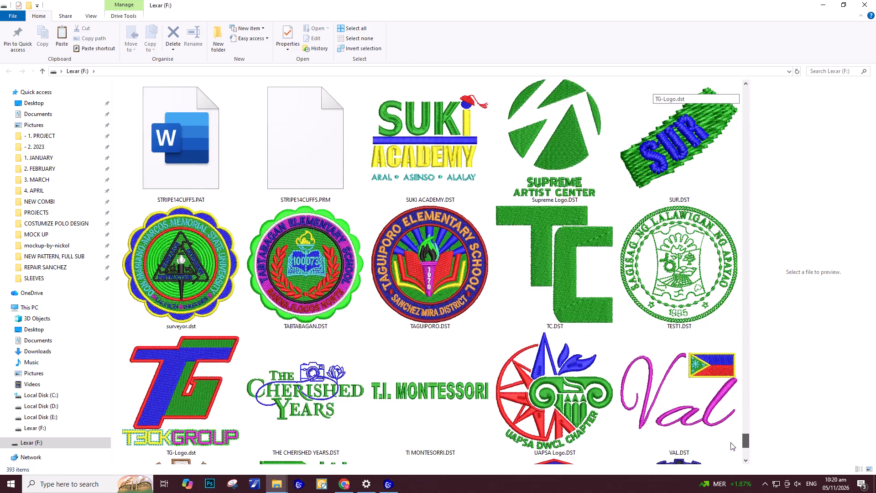
pyautogui.moveTo(730, 442); pyautogui.dragTo(734, 455)
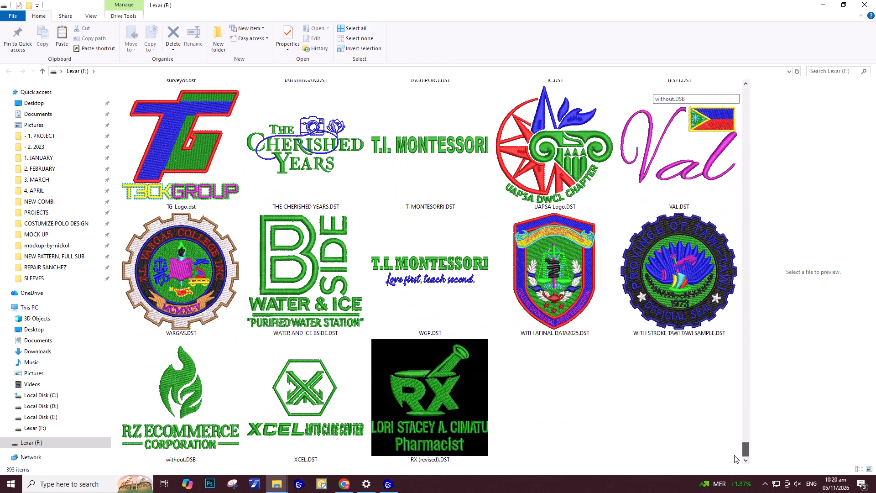
pyautogui.moveTo(734, 455); pyautogui.dragTo(740, 435)
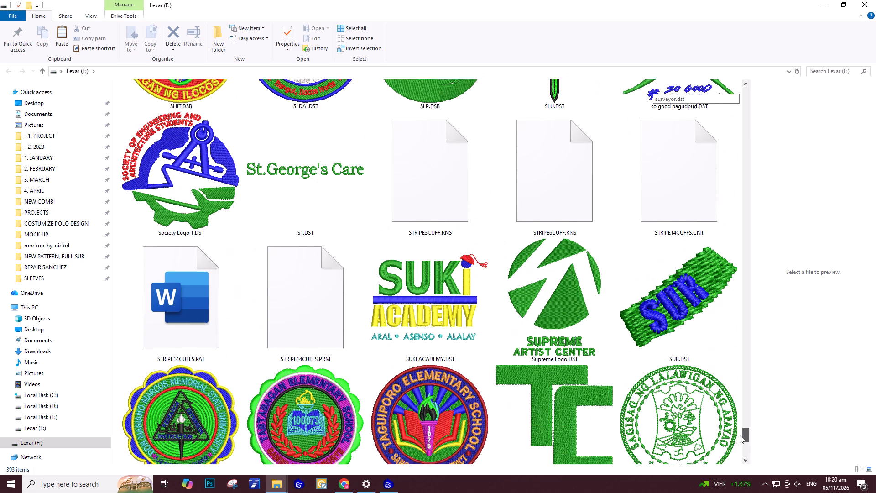
pyautogui.moveTo(740, 435); pyautogui.dragTo(742, 432)
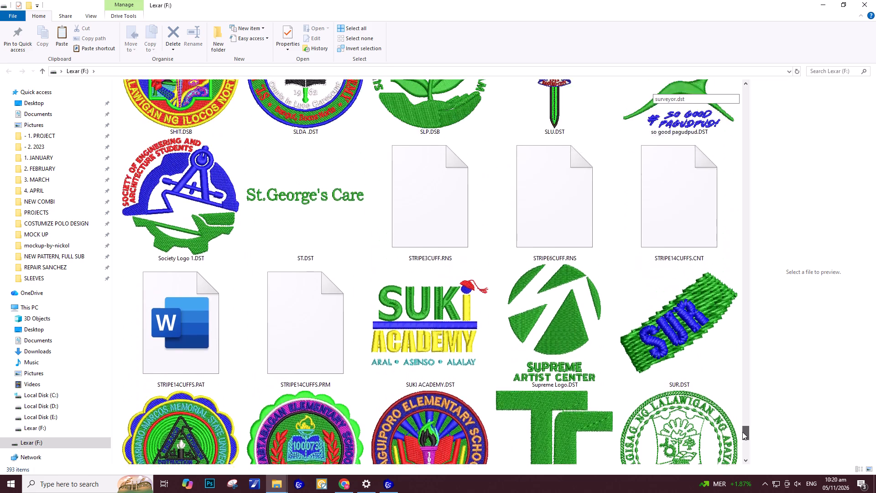
pyautogui.moveTo(742, 432); pyautogui.dragTo(744, 406)
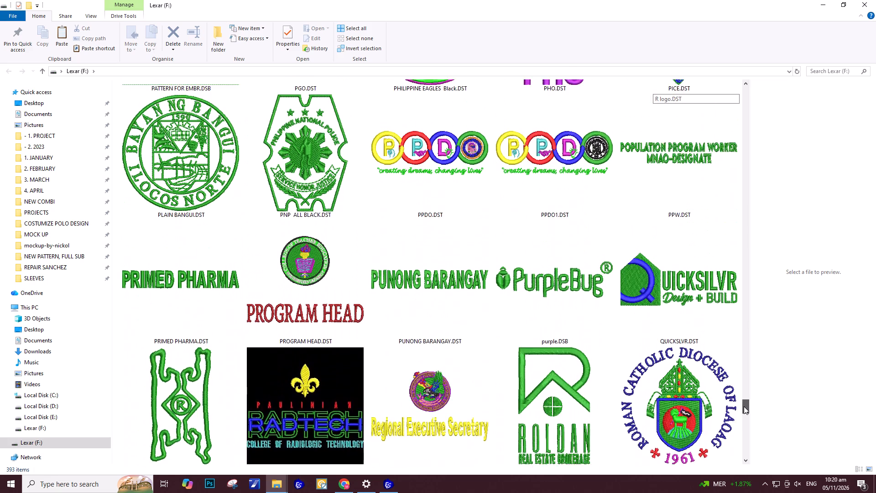
pyautogui.moveTo(744, 406); pyautogui.dragTo(748, 368)
# Safely eject the Lexar USB drive from the computer.
pyautogui.click(763, 486)
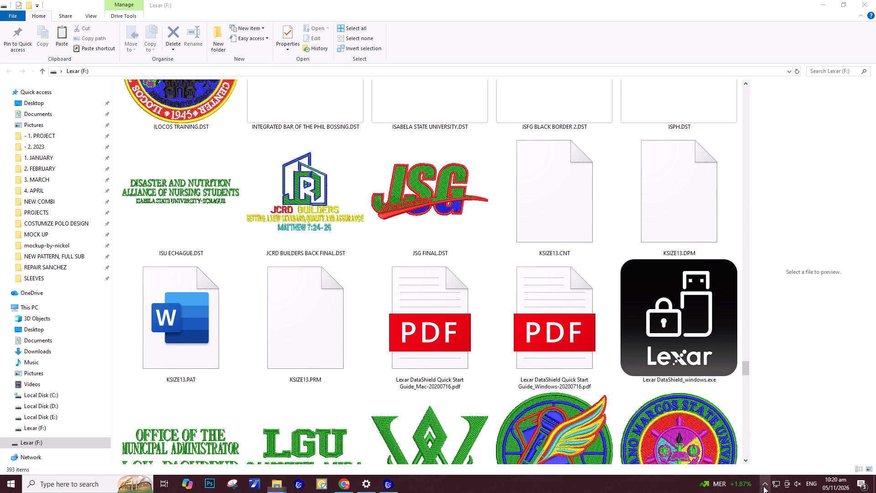
pyautogui.click(783, 430)
pyautogui.click(781, 450)
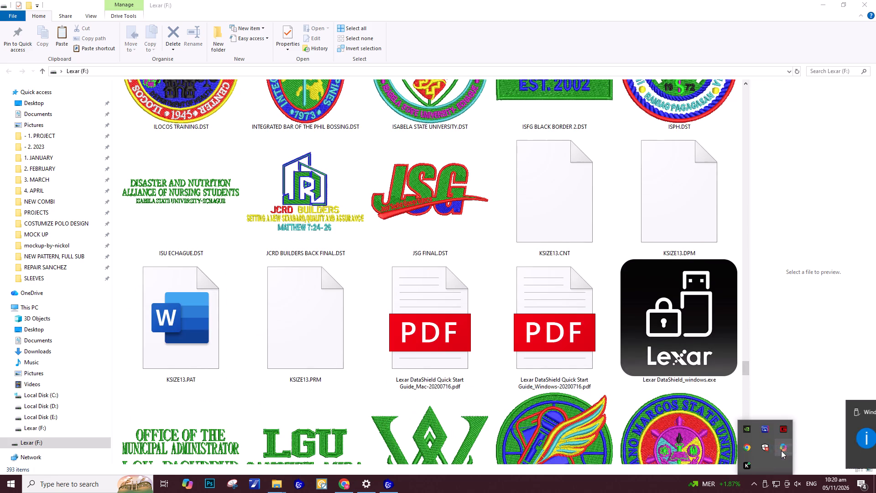